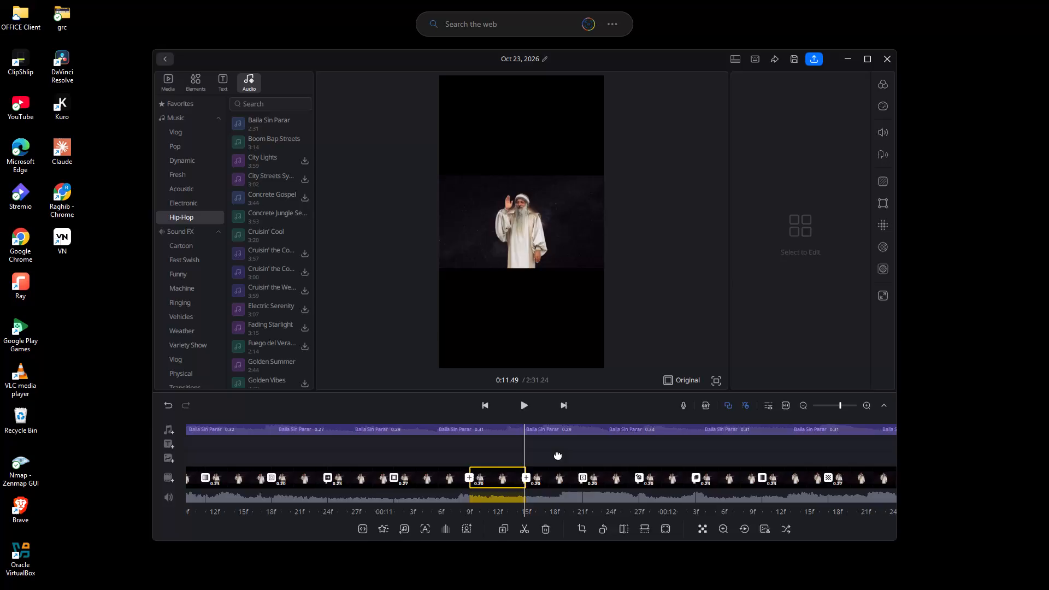
Split the short Baila Sin Parar audio segment just before the uncut remainder at about 0:15.79.
click(593, 430)
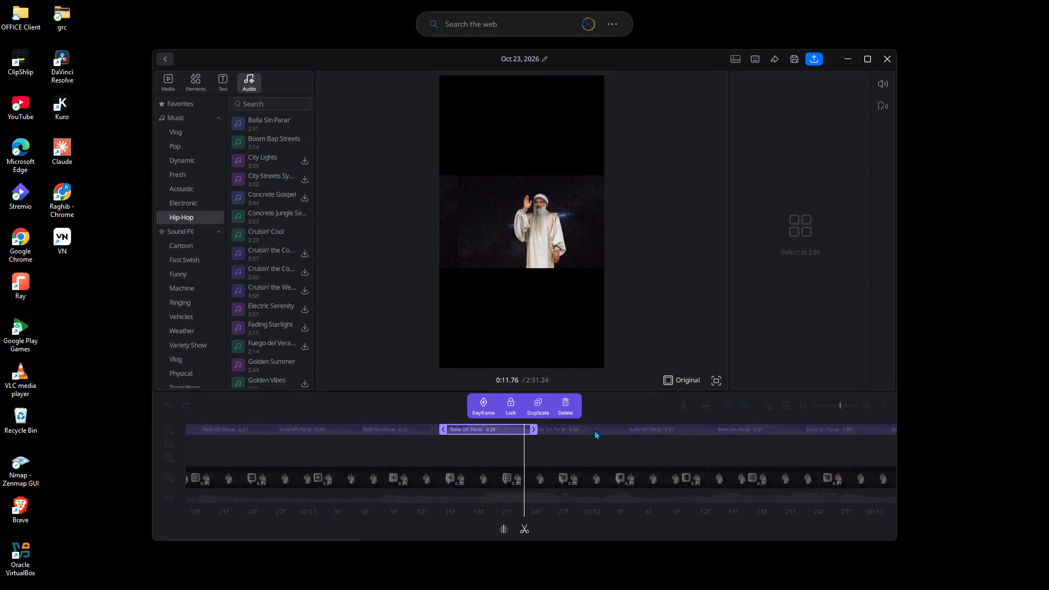
click(614, 429)
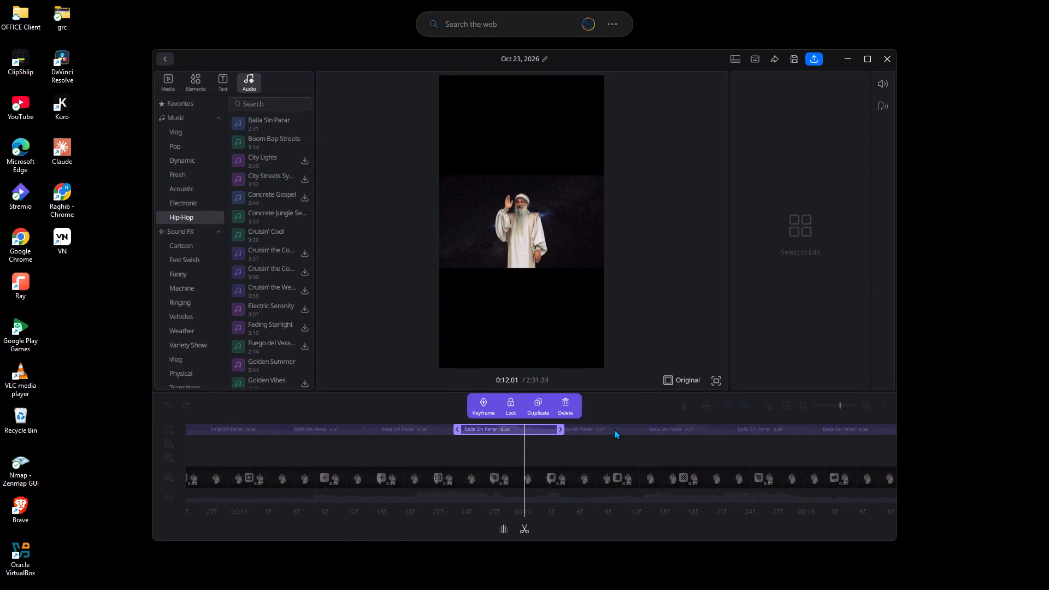
click(637, 427)
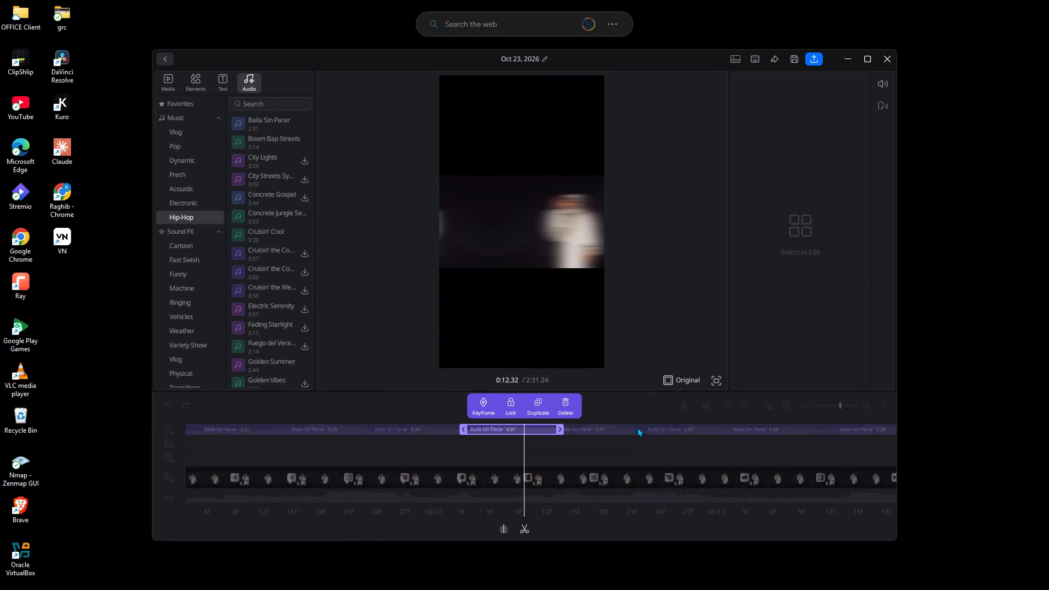
click(620, 432)
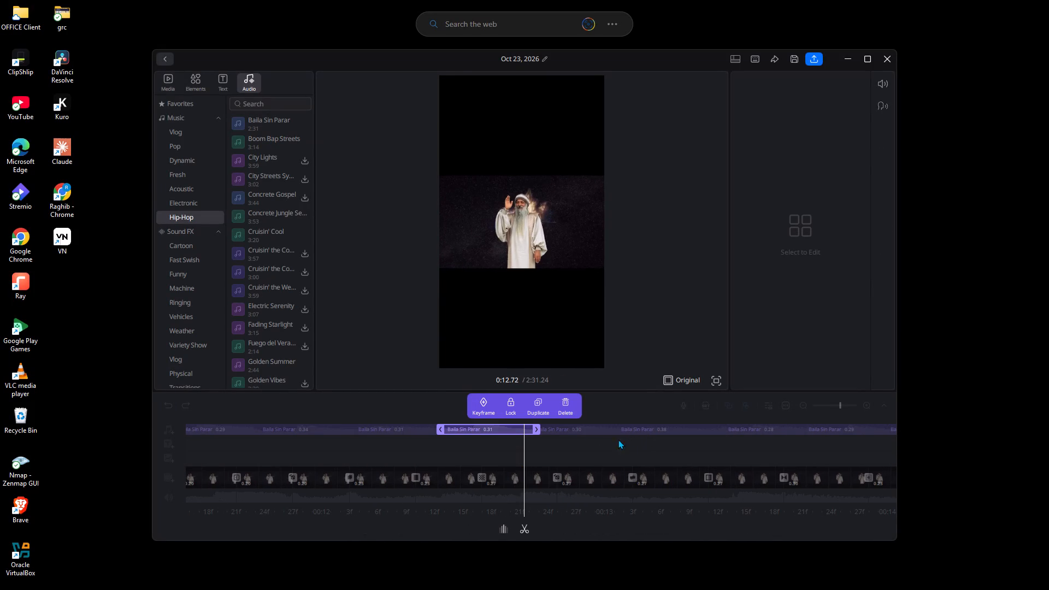
click(675, 427)
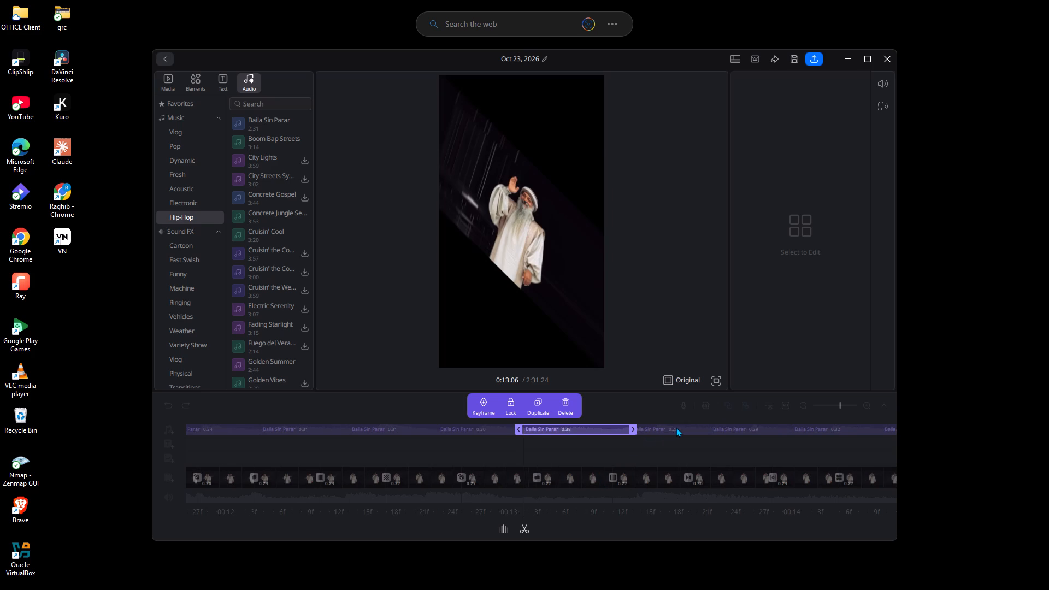
click(635, 429)
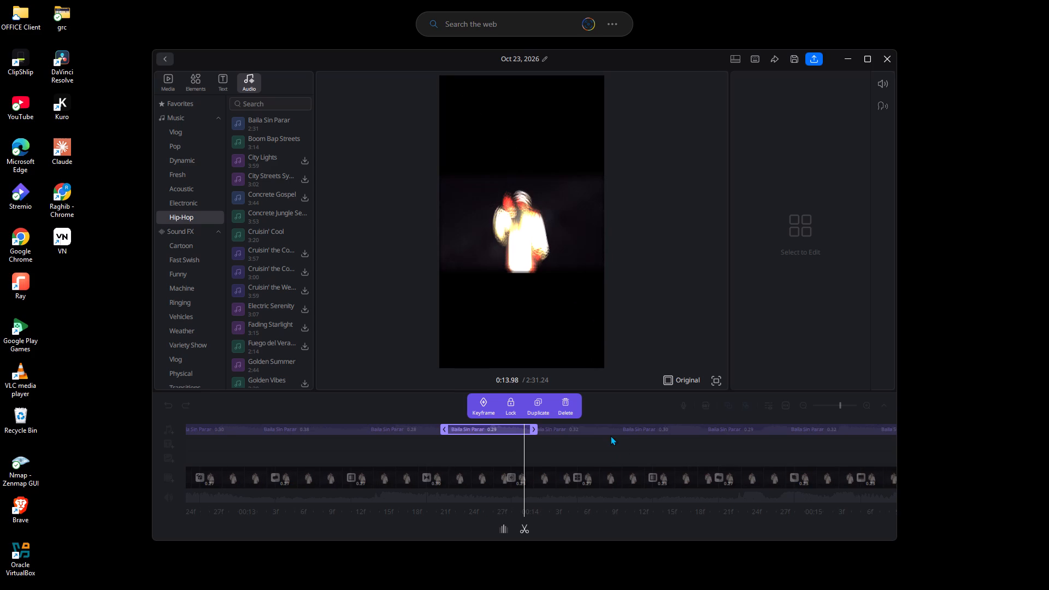
click(597, 430)
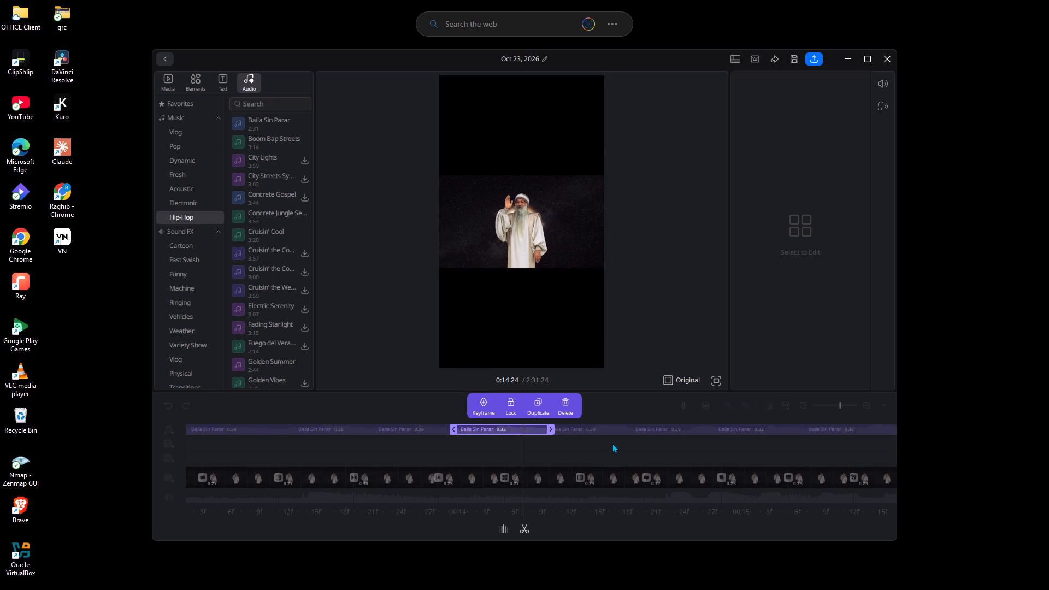
click(612, 428)
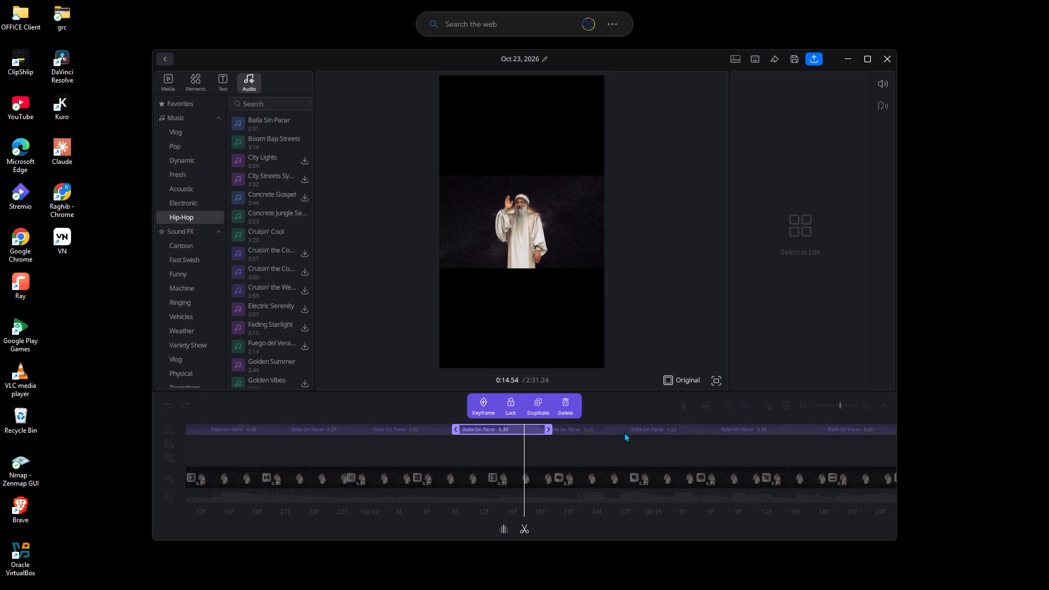
click(624, 432)
click(632, 433)
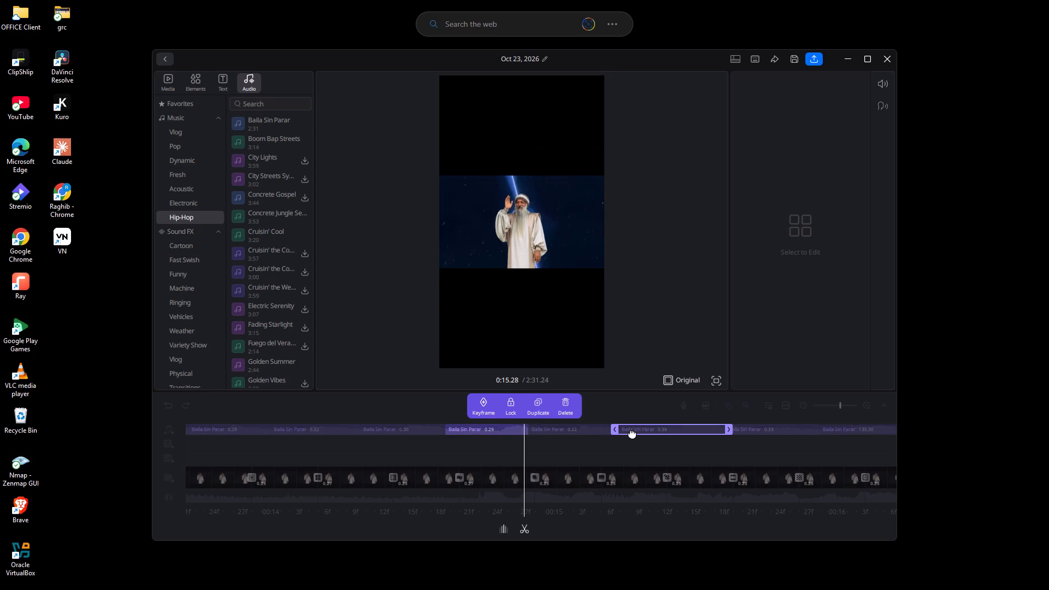
click(635, 433)
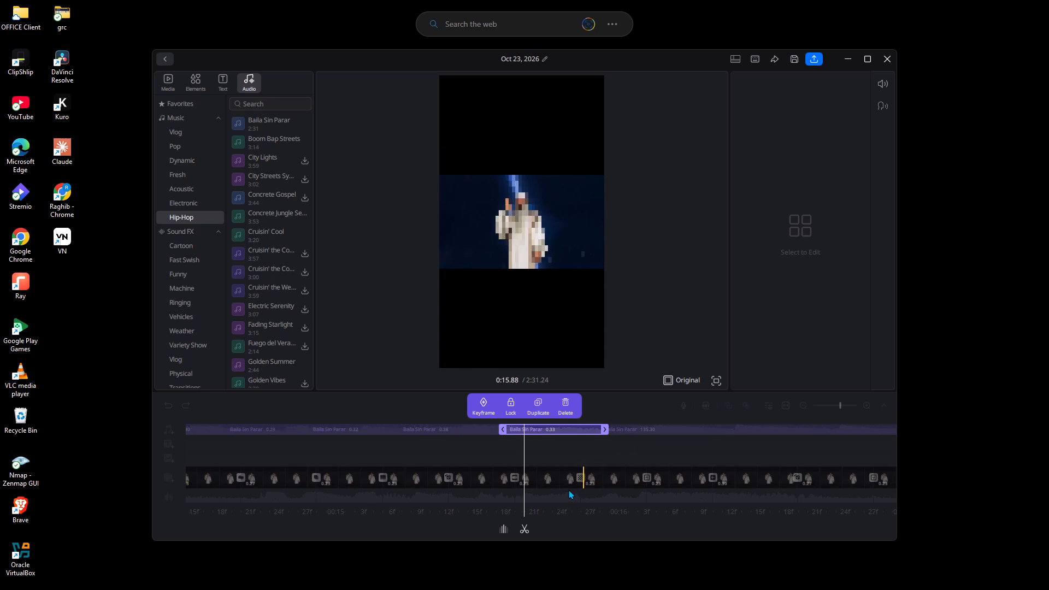
click(559, 430)
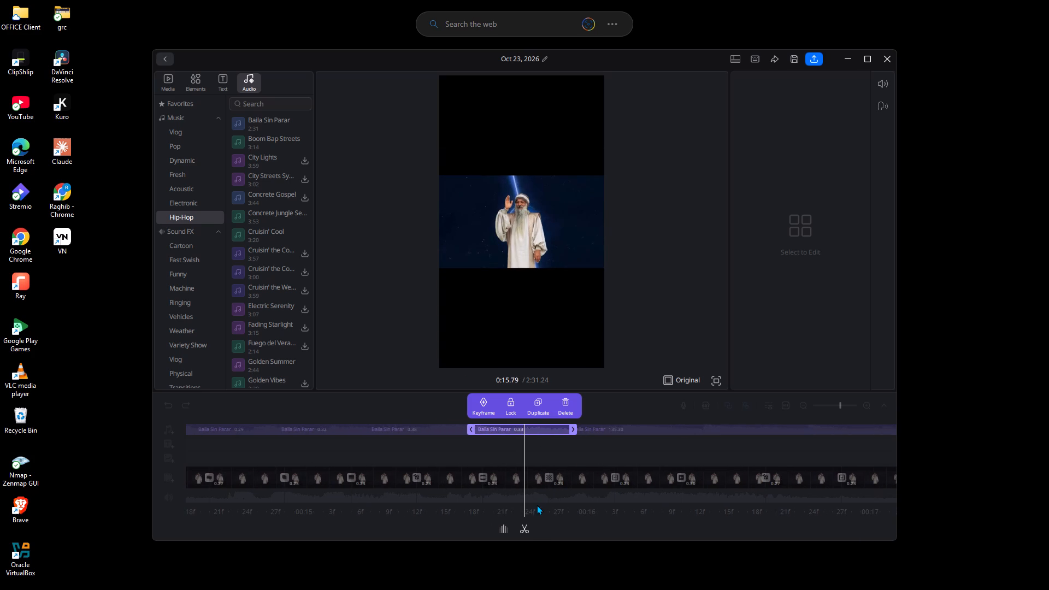
click(525, 527)
Split the long uncut Baila Sin Parar audio segment at about 0:16.08, 0:16.32 and 0:16.57.
click(608, 429)
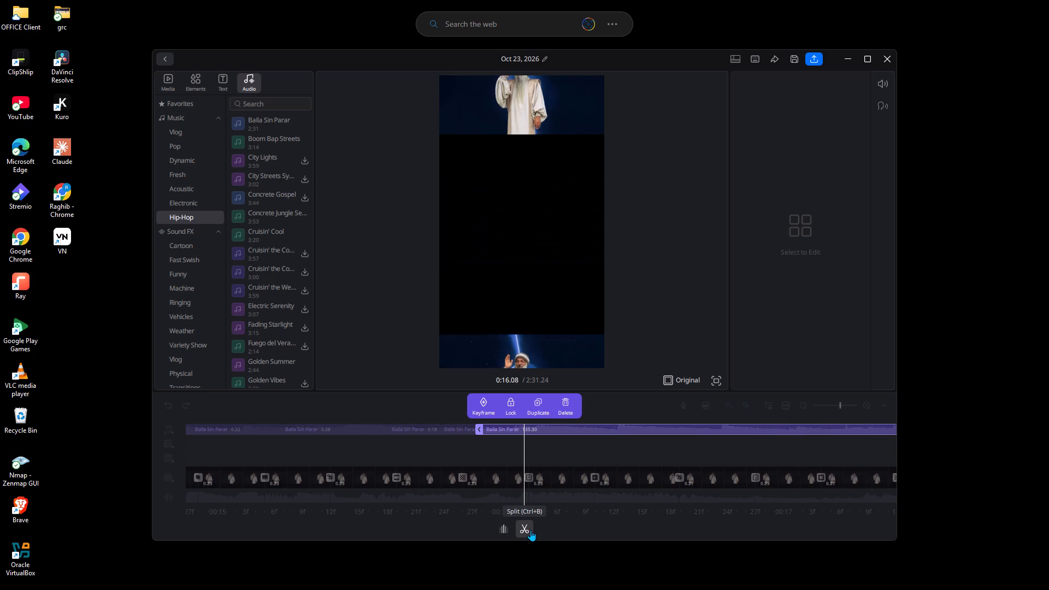
click(530, 529)
click(591, 433)
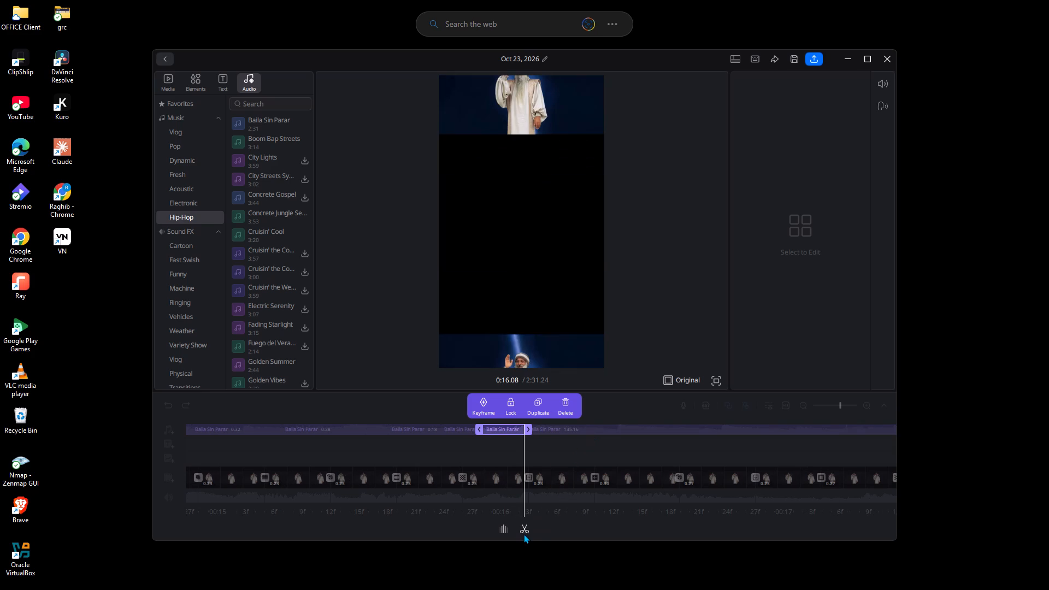
click(521, 538)
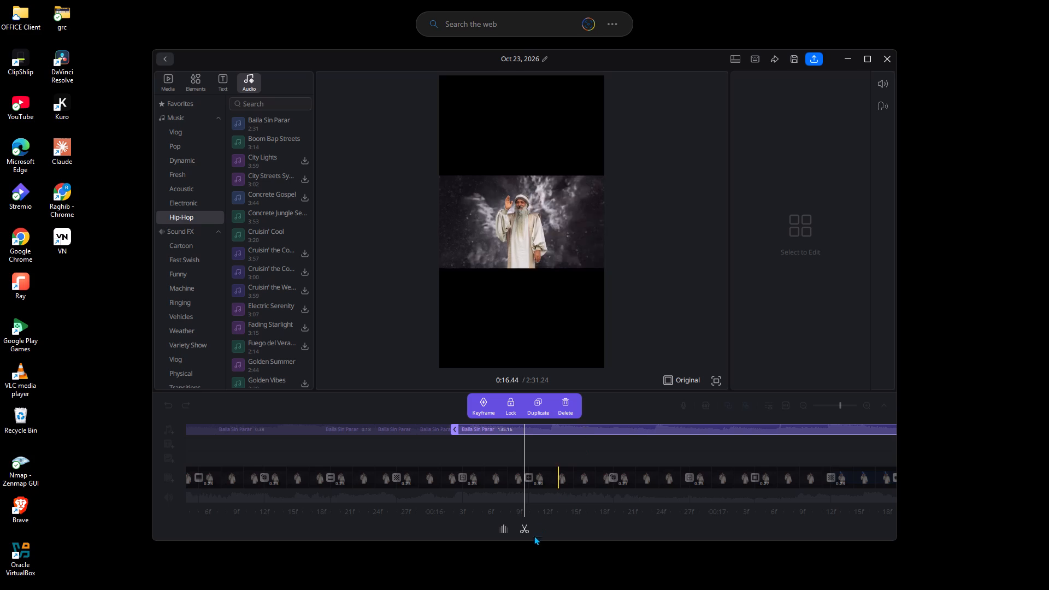
click(530, 529)
click(596, 432)
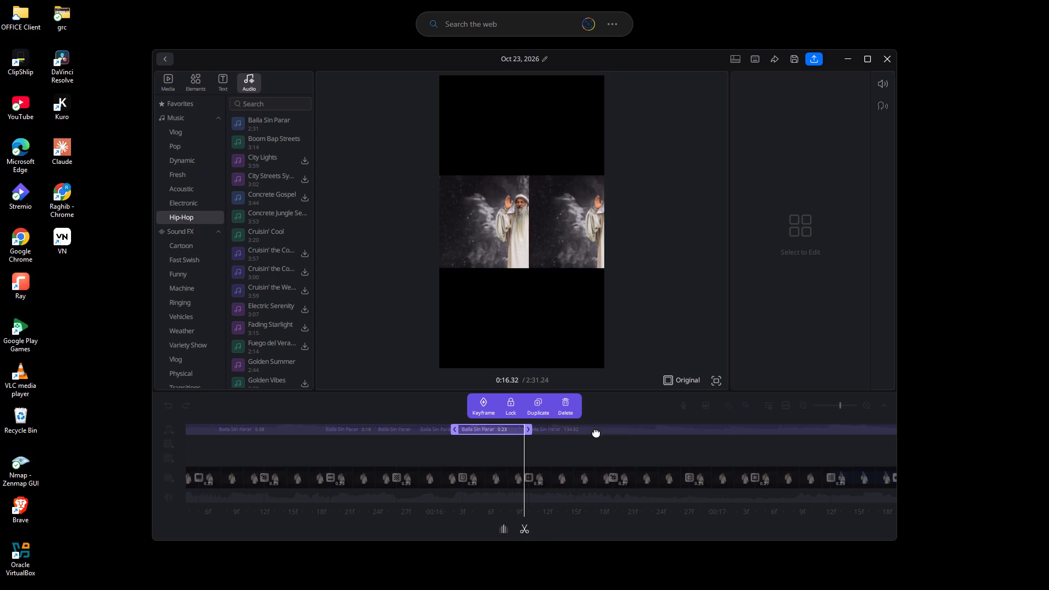
click(527, 532)
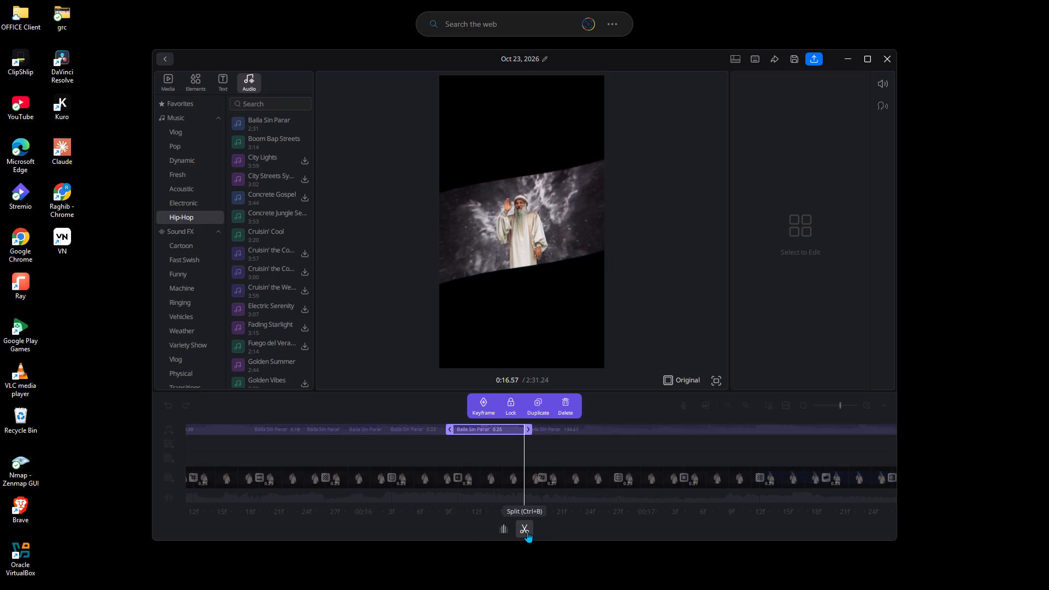
Cut the remaining Baila Sin Parar audio at about 0:16.81, 0:17.05 and 0:17.32.
click(593, 434)
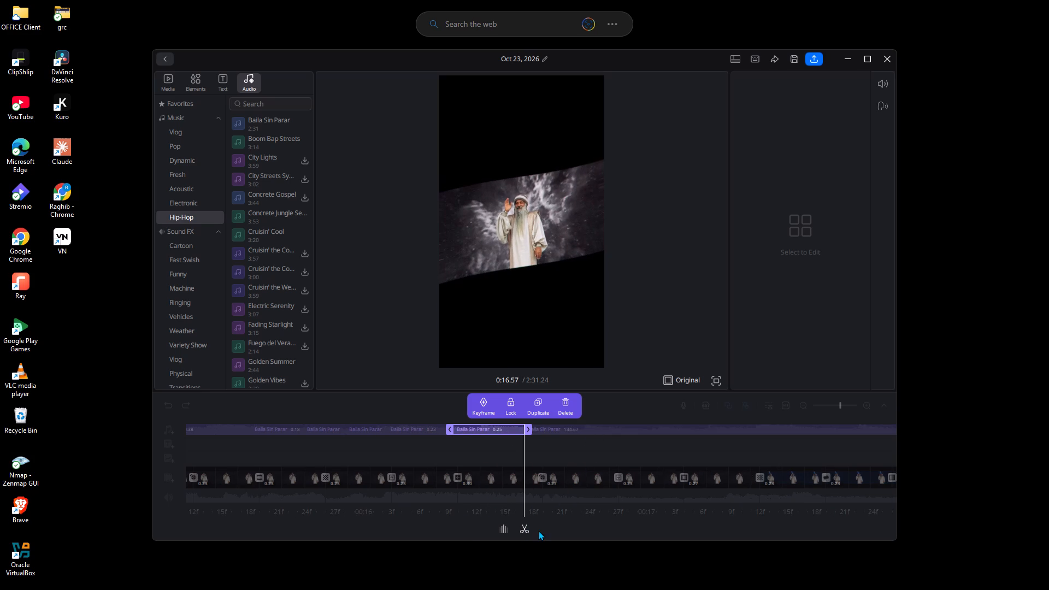
click(528, 532)
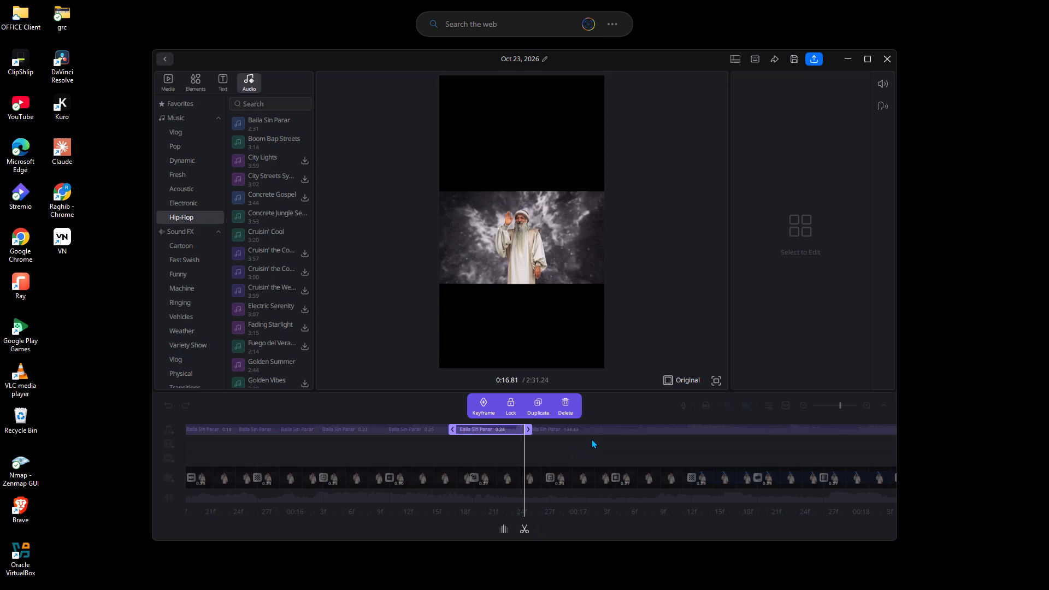
click(591, 432)
click(528, 532)
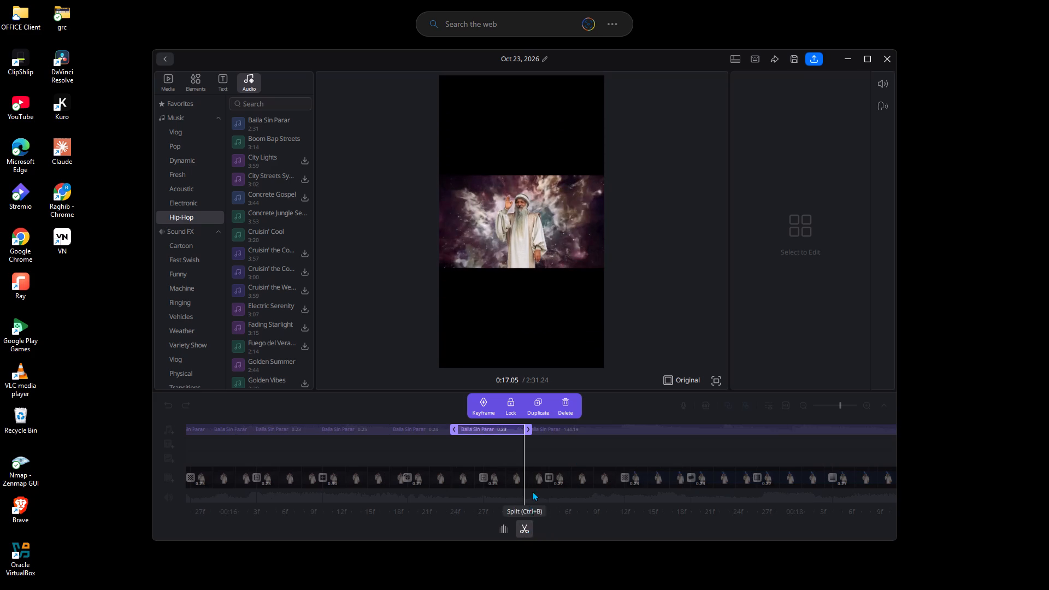
click(602, 424)
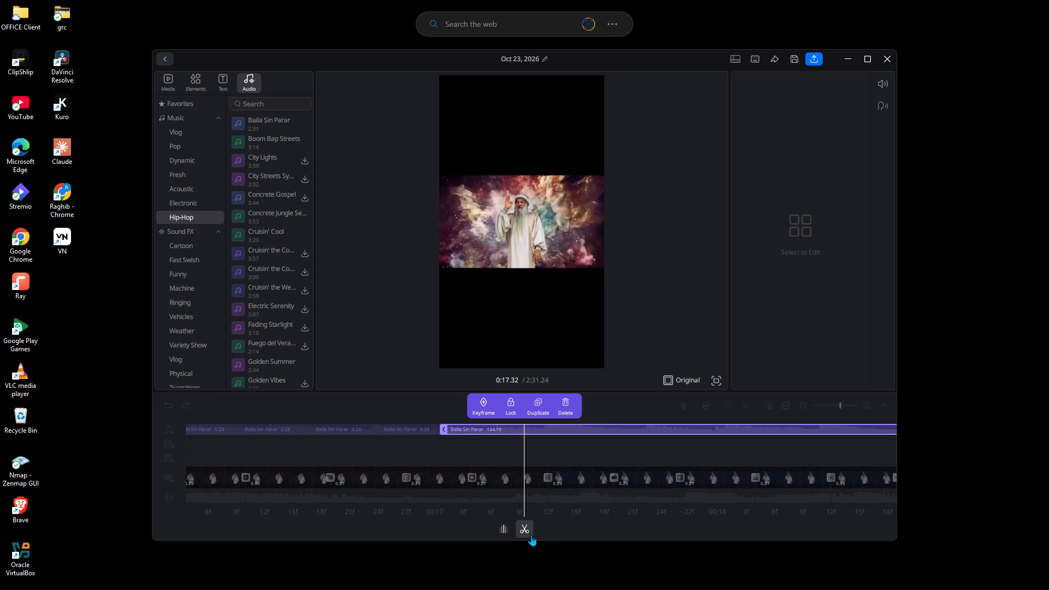
click(525, 533)
Split the rest of the Baila Sin Parar track at about 0:17.55, 0:17.79 and 0:18.08.
click(590, 428)
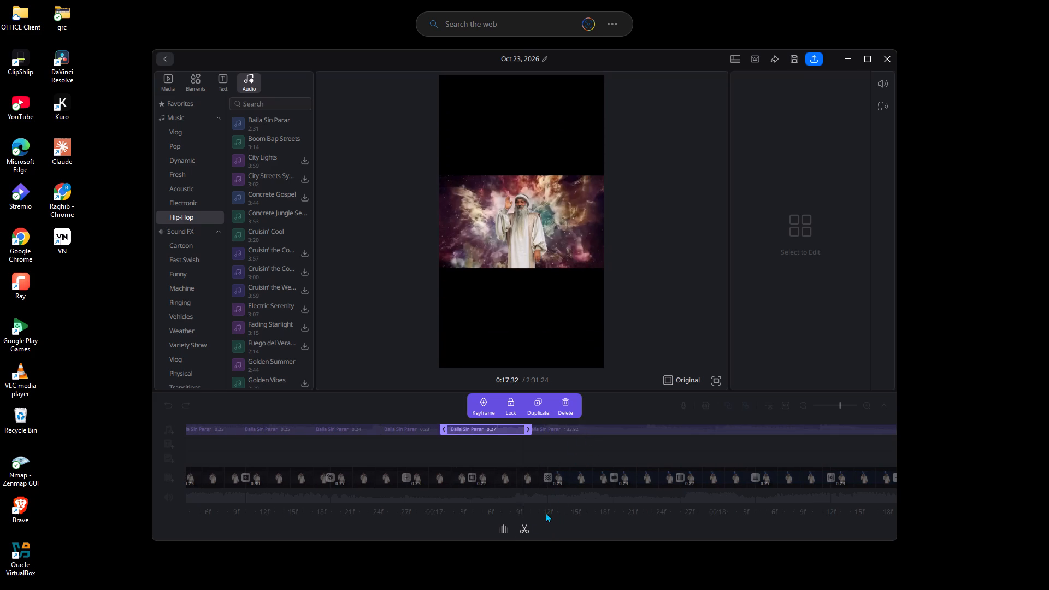
click(528, 529)
click(595, 434)
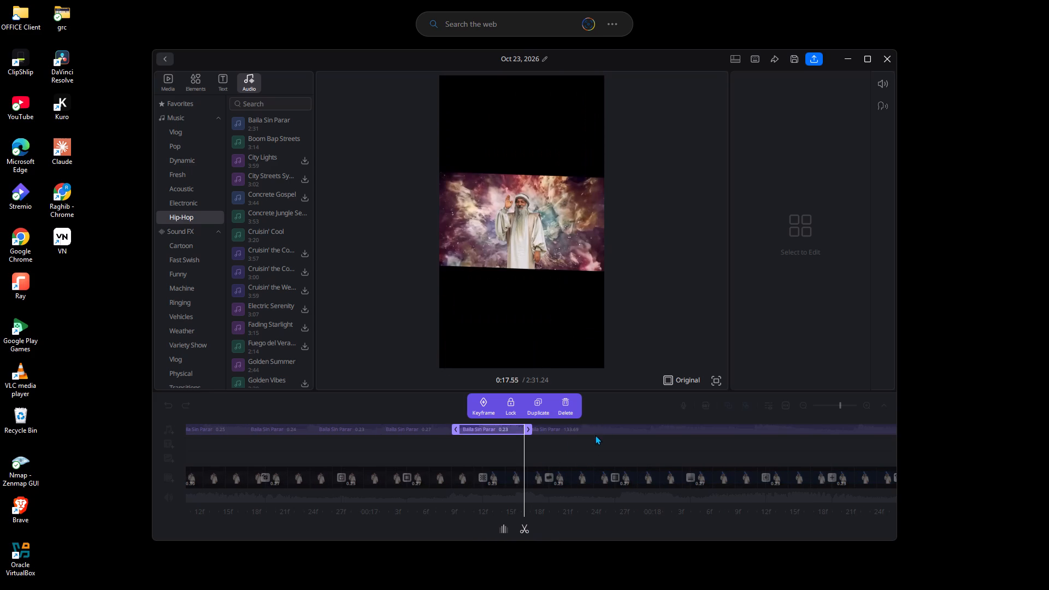
click(527, 530)
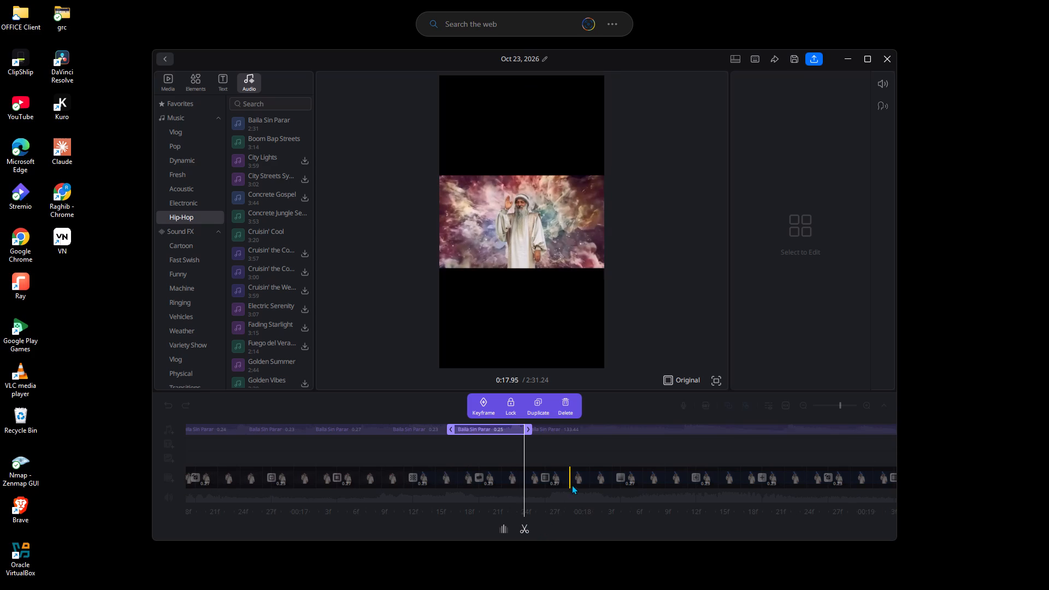
click(605, 428)
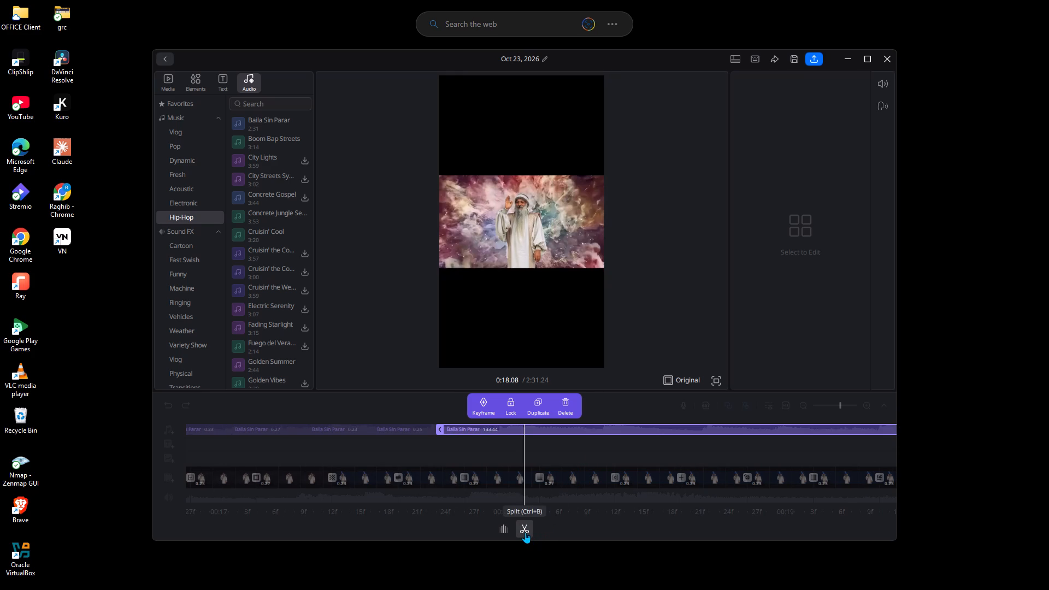
click(525, 532)
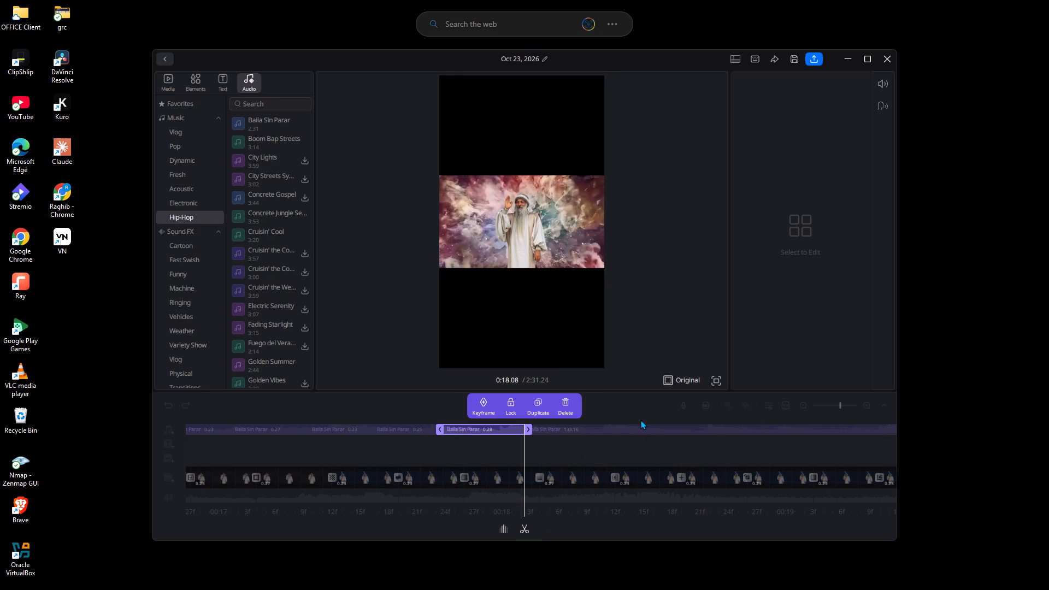
Split the remaining long Baila Sin Parar segment at about 0:18.40, 0:18.62 and 0:18.83.
click(616, 434)
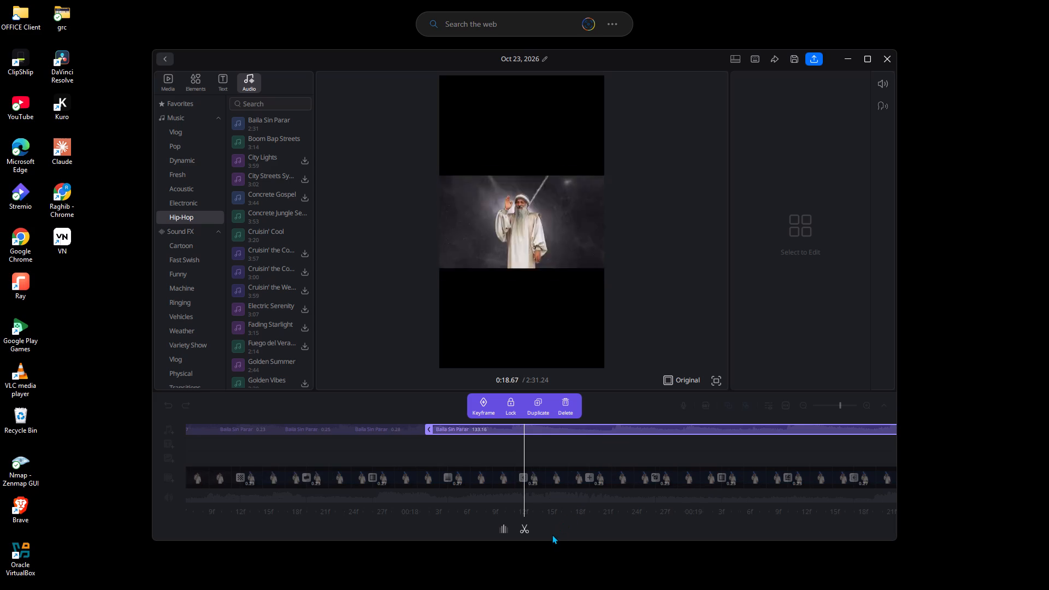
click(529, 527)
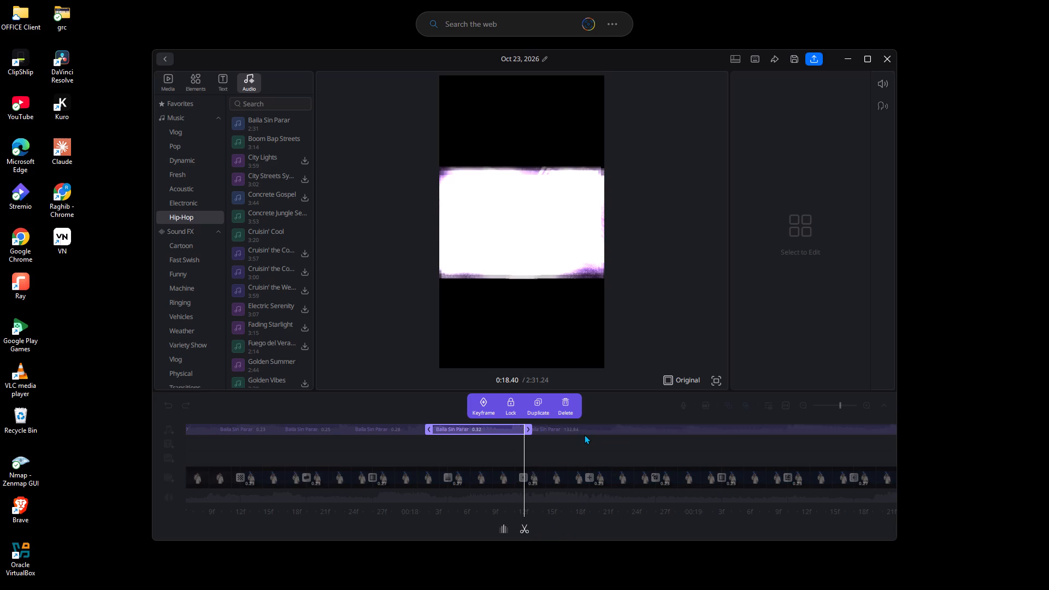
click(585, 432)
click(522, 531)
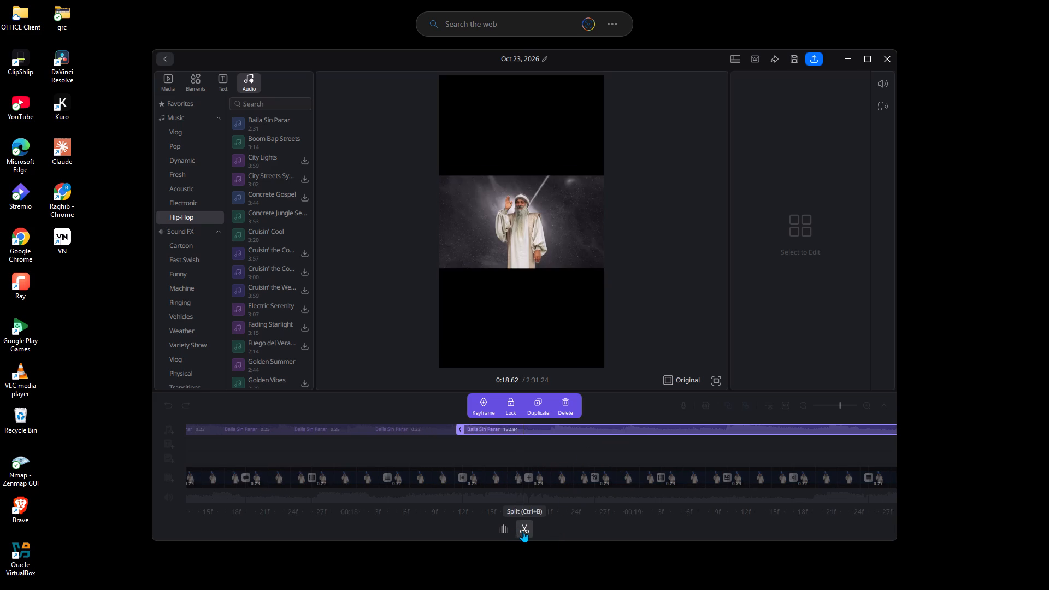
click(584, 430)
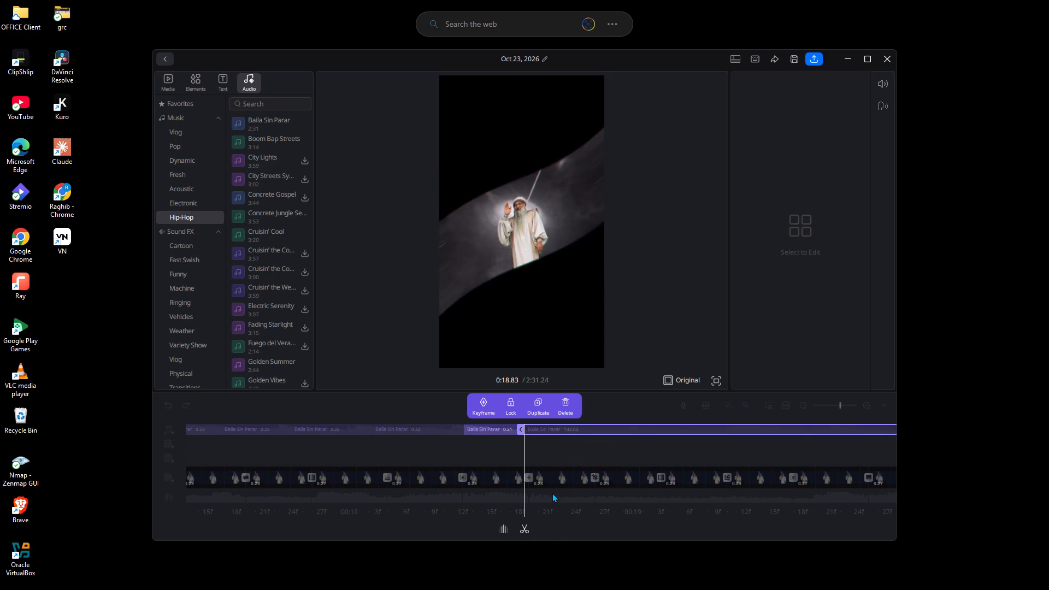
click(524, 530)
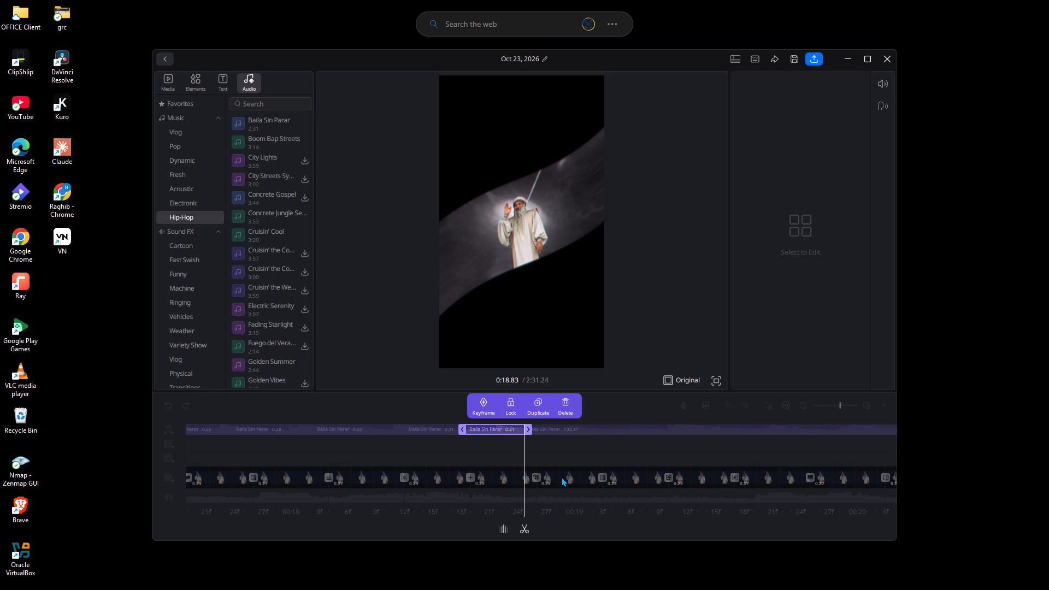
Split the long uncut Baila Sin Parar audio segment at about 0:19.09, 0:19.35 and 0:19.63.
click(599, 425)
click(528, 537)
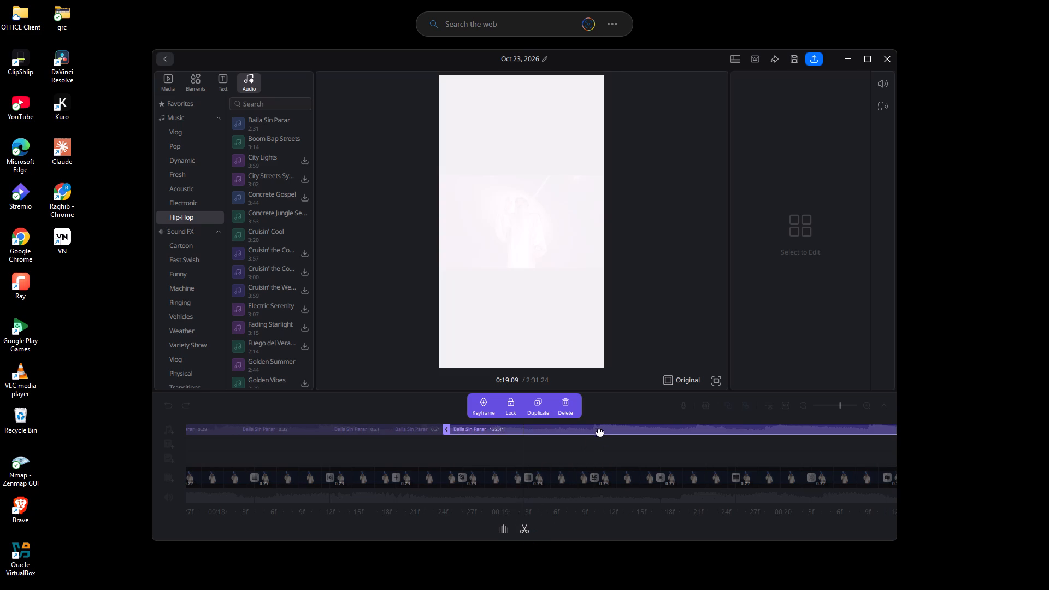
click(526, 523)
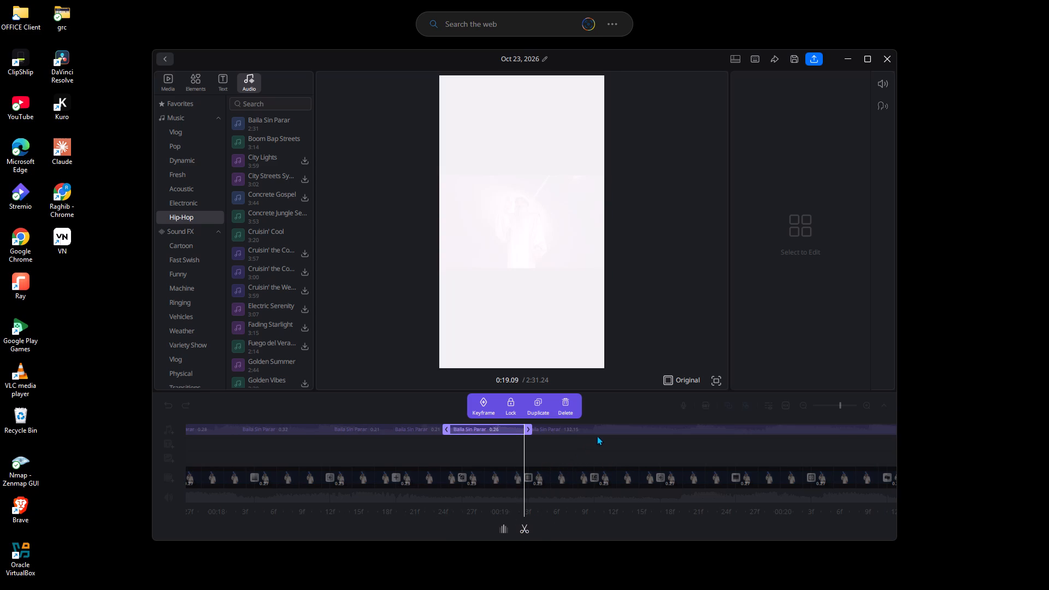
click(599, 434)
click(526, 533)
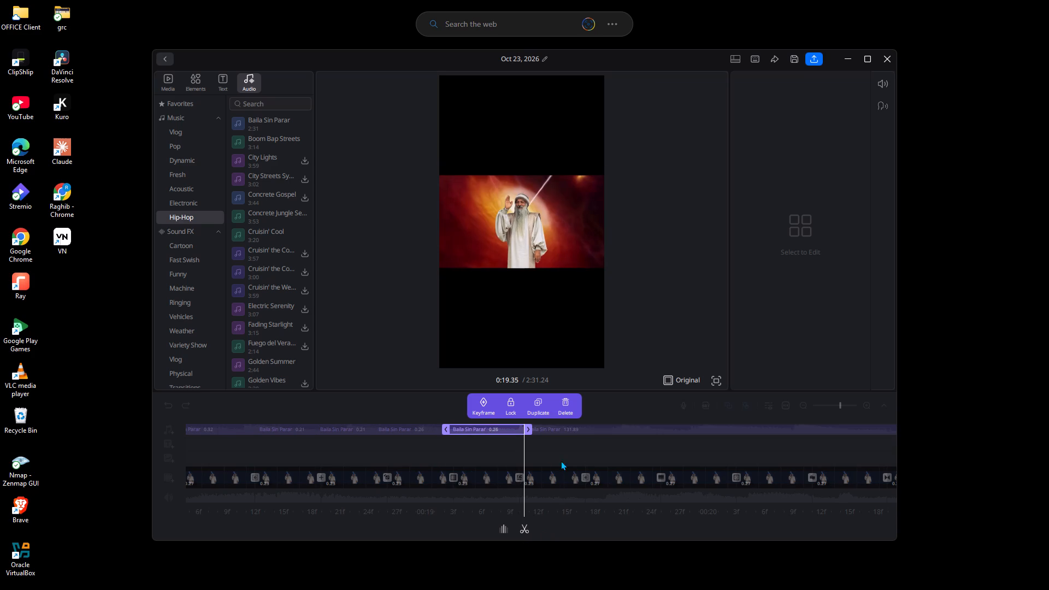
click(604, 429)
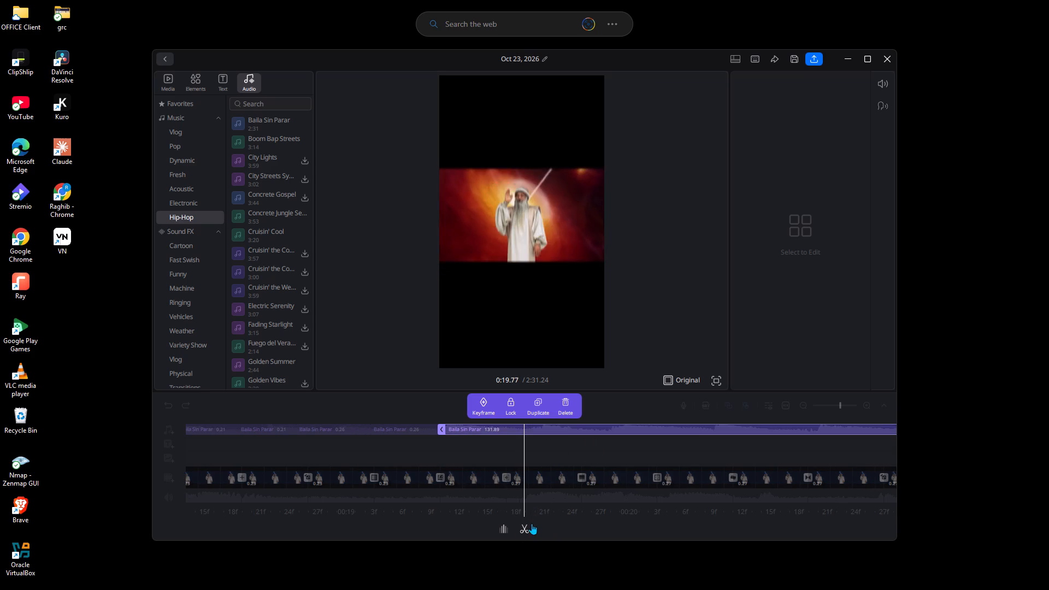
click(530, 526)
Cut the remaining Baila Sin Parar audio at about 0:19.82, 0:20.02 and 0:20.24.
click(577, 431)
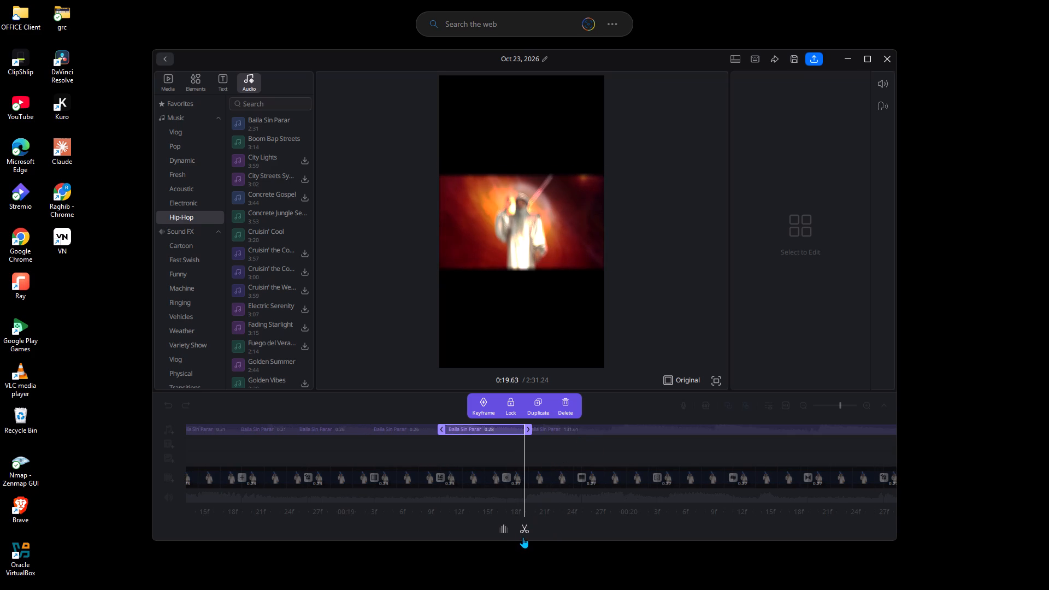
click(525, 532)
click(584, 429)
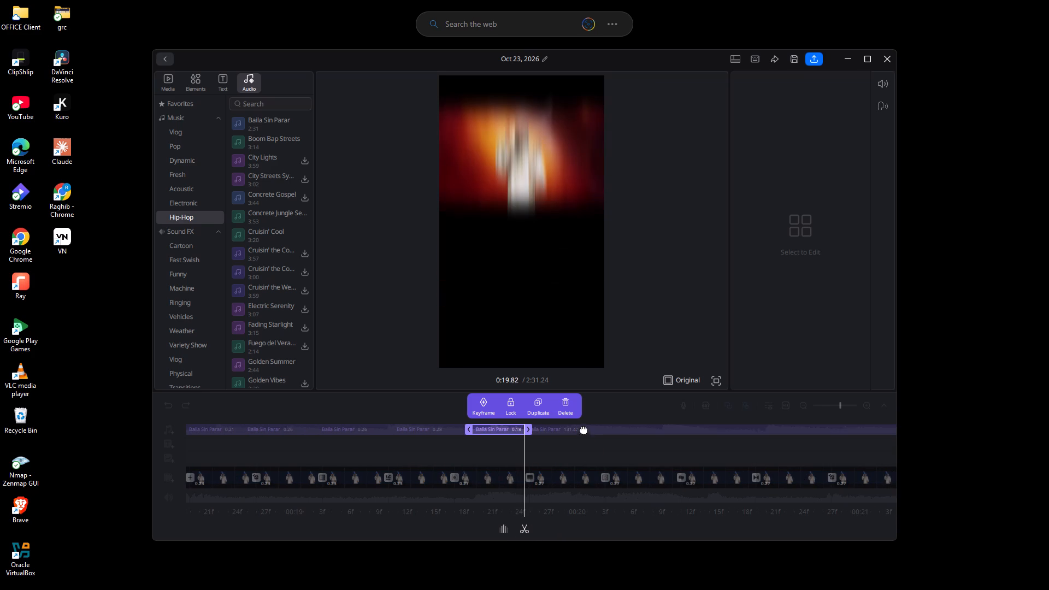
click(531, 532)
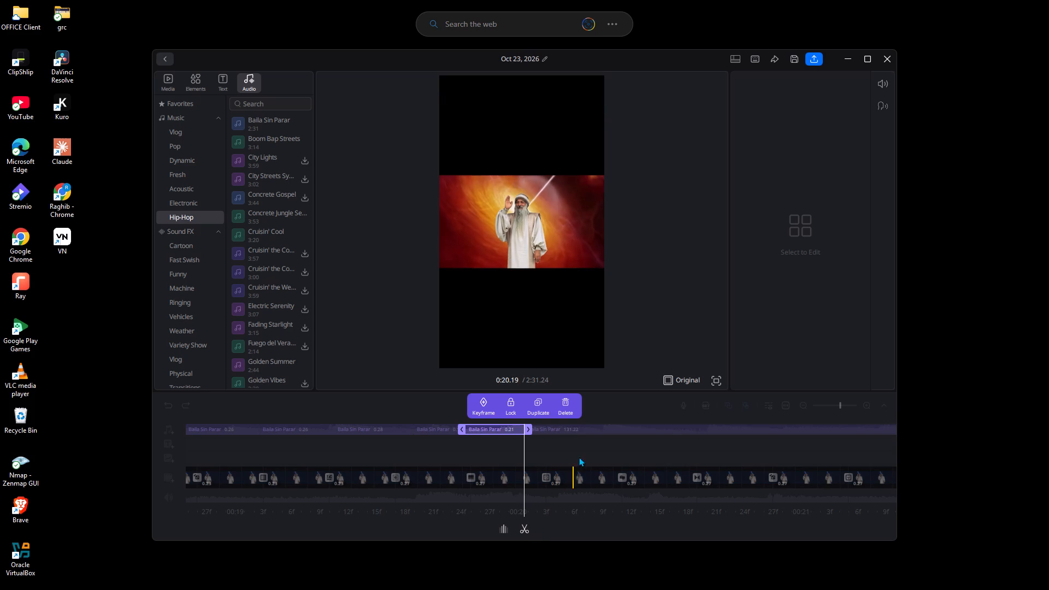
click(597, 436)
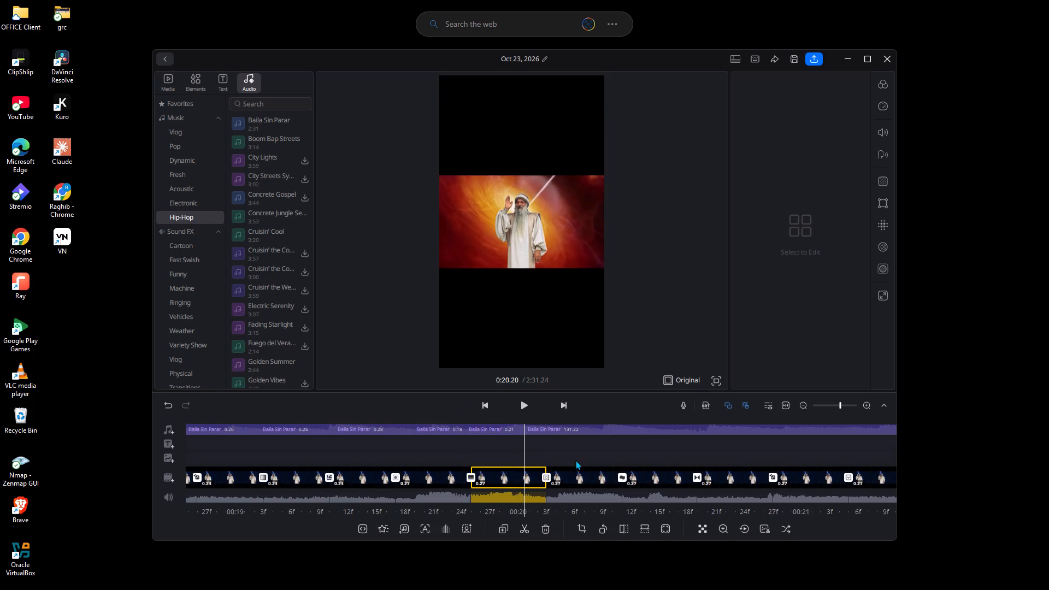
click(586, 434)
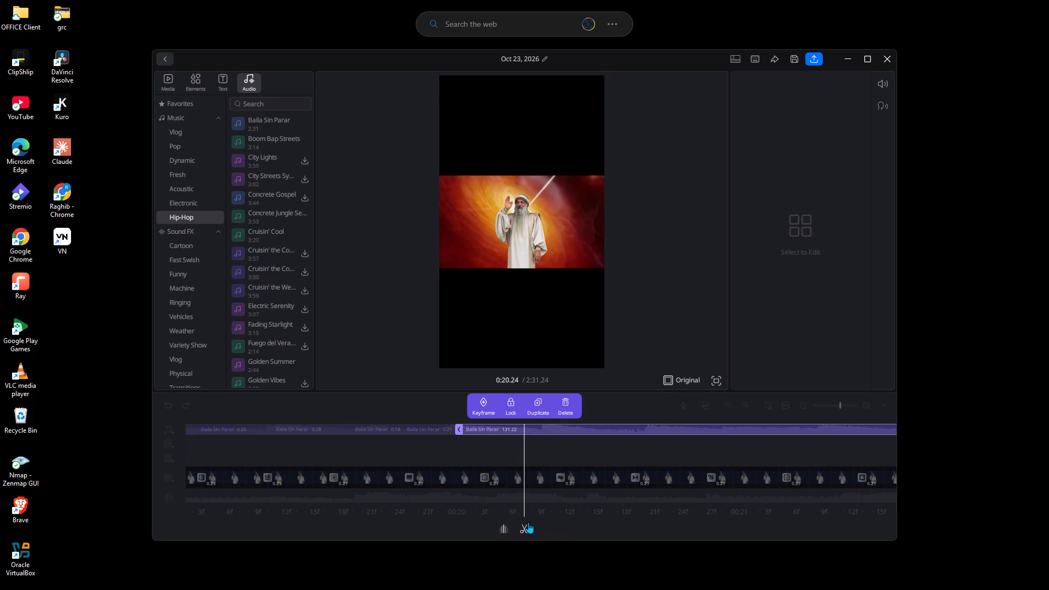
click(528, 525)
Split the rest of the Baila Sin Parar track at about 0:20.47, 0:20.73 and 0:21.00.
click(588, 430)
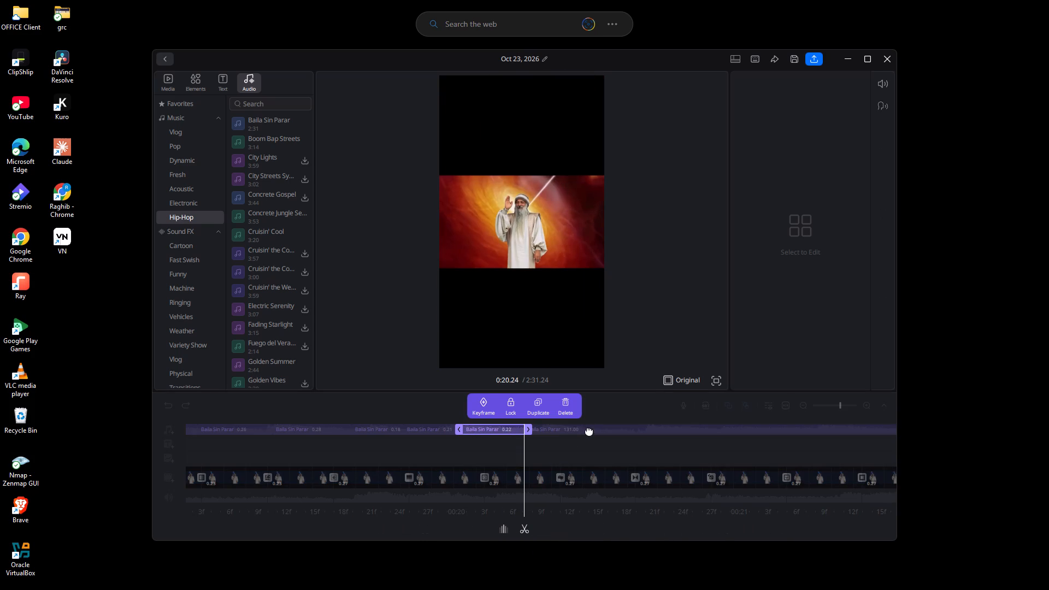
click(524, 534)
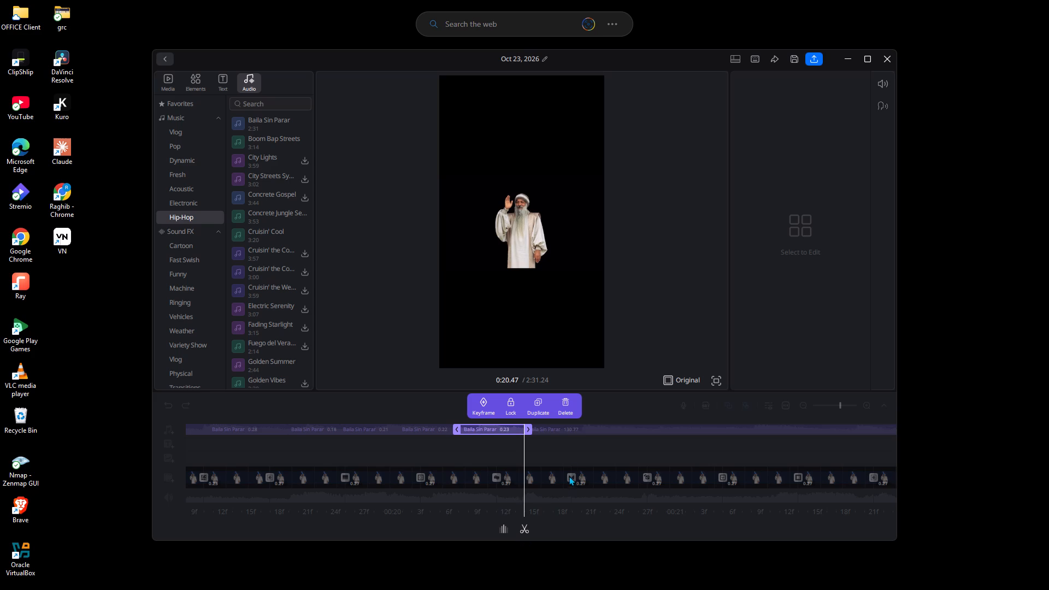
click(600, 425)
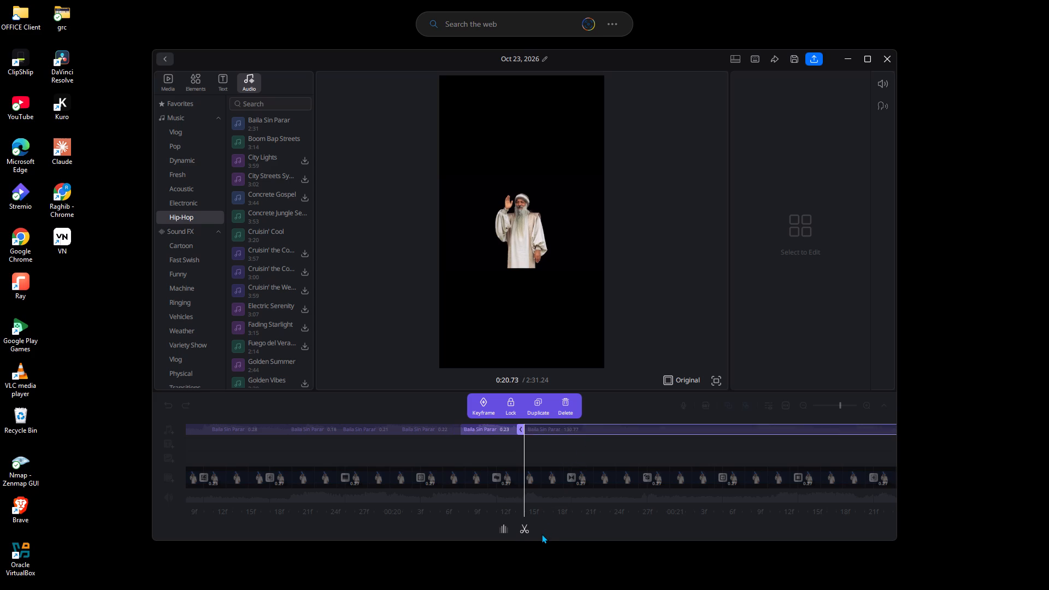
click(529, 527)
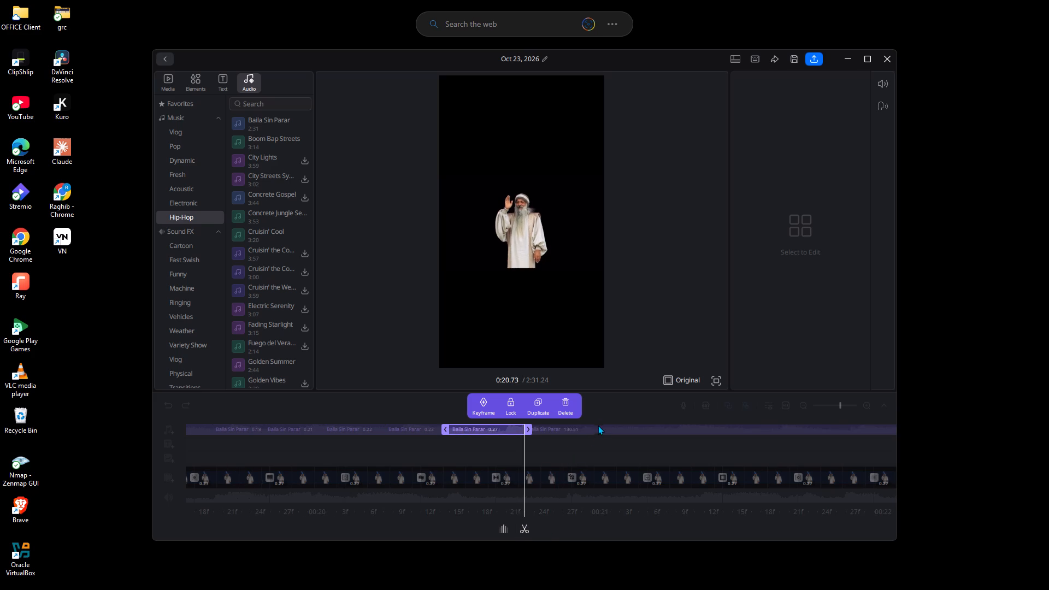
click(600, 429)
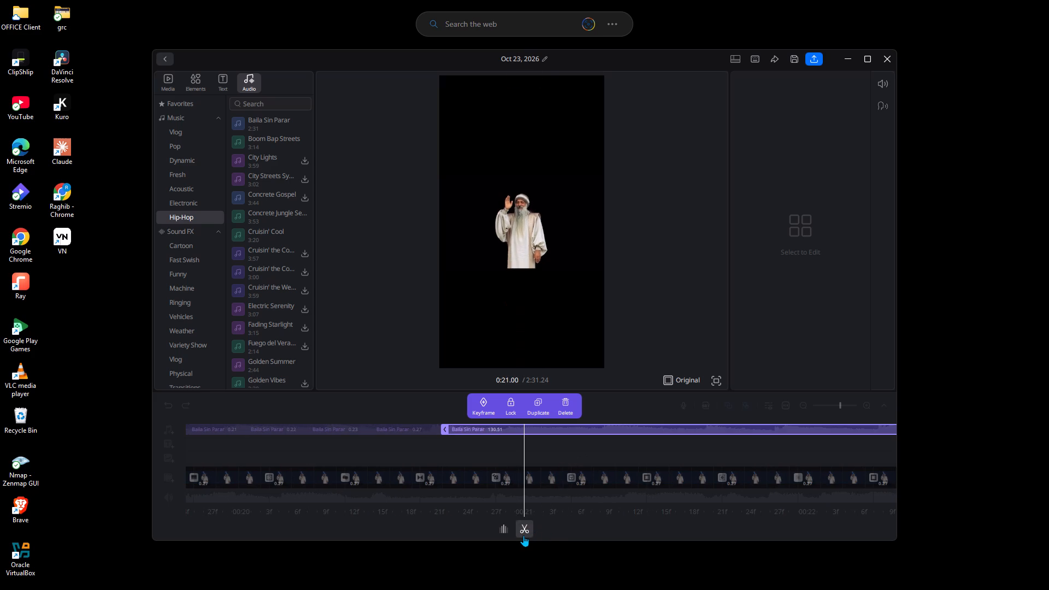
click(523, 535)
Split the remaining long Baila Sin Parar segment at about 0:21.23, 0:21.51 and 0:21.78.
click(590, 429)
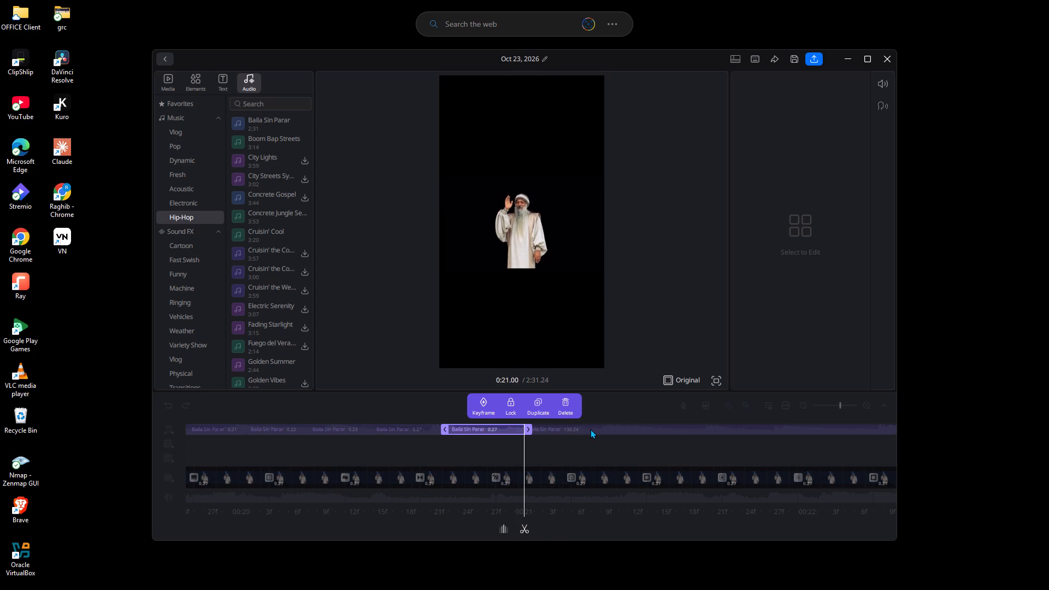
click(528, 535)
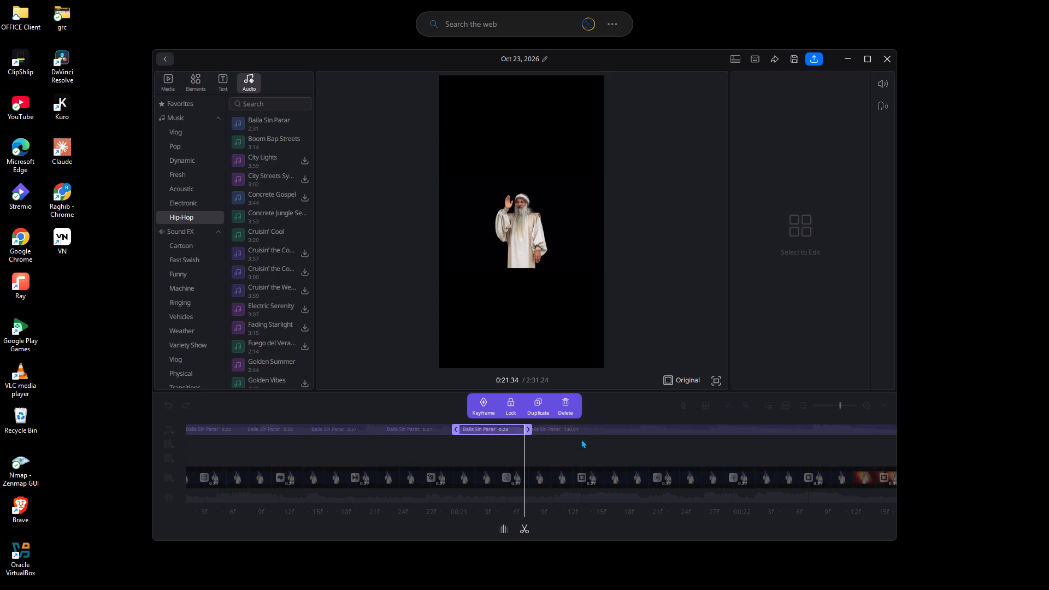
click(603, 426)
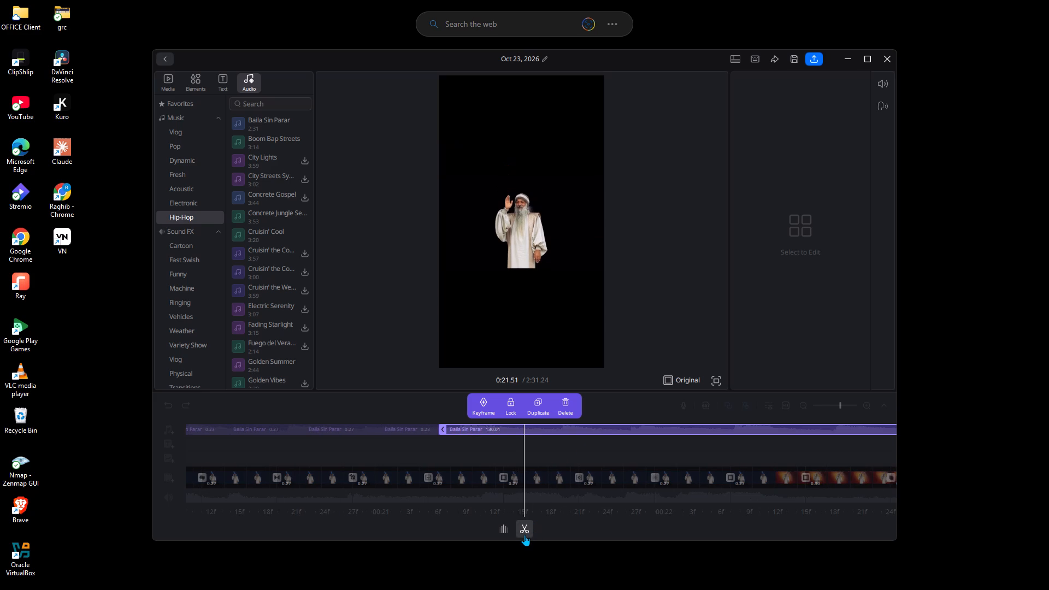
click(524, 535)
click(603, 426)
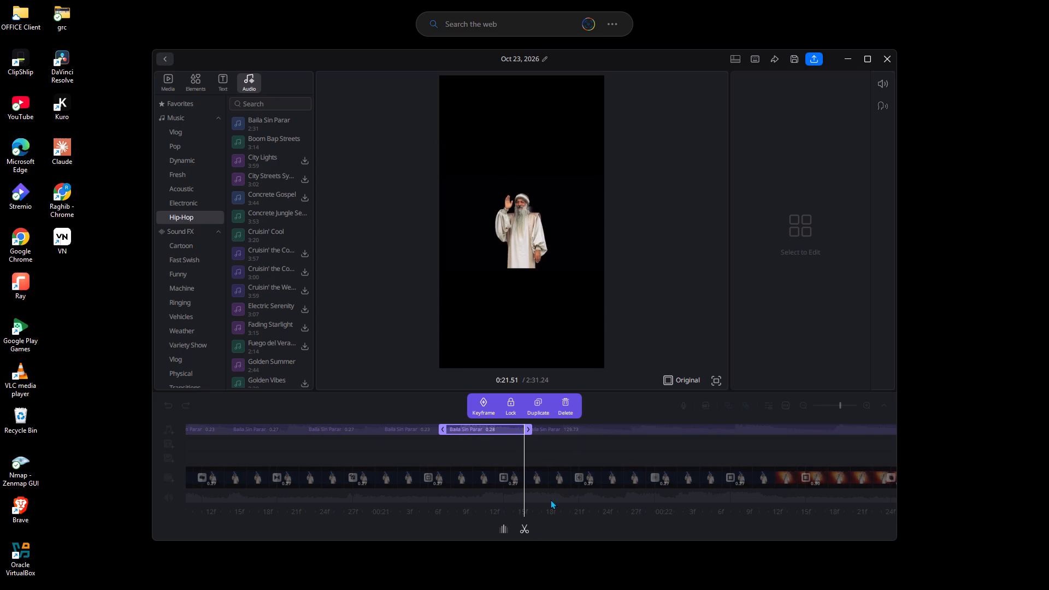
click(524, 532)
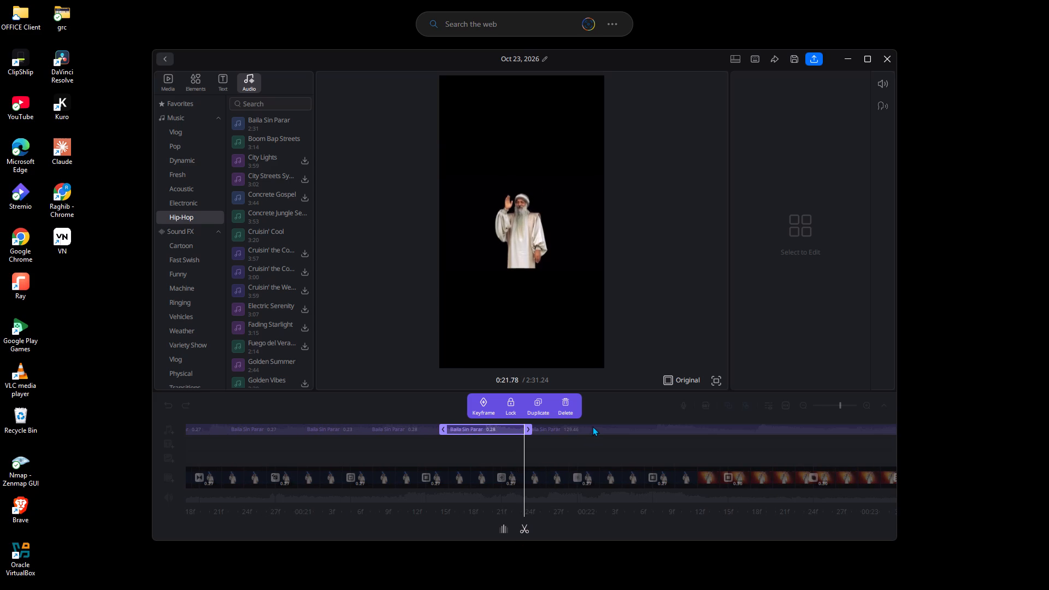
Cut the uncut remainder of the Baila Sin Parar music at about 0:22.02, 0:22.27 and 0:22.50.
click(592, 426)
click(531, 527)
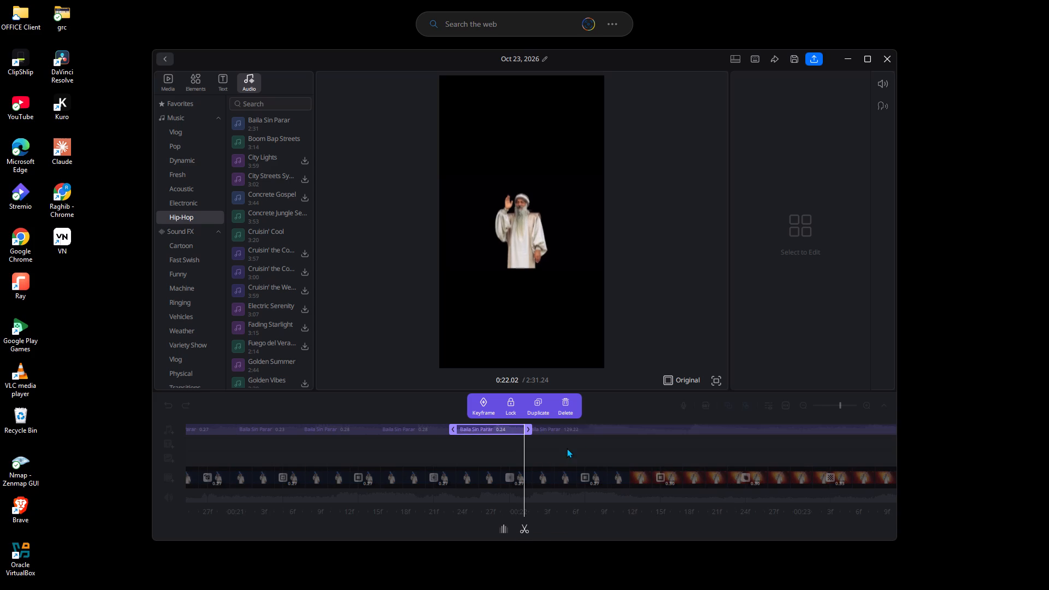
click(596, 424)
click(531, 533)
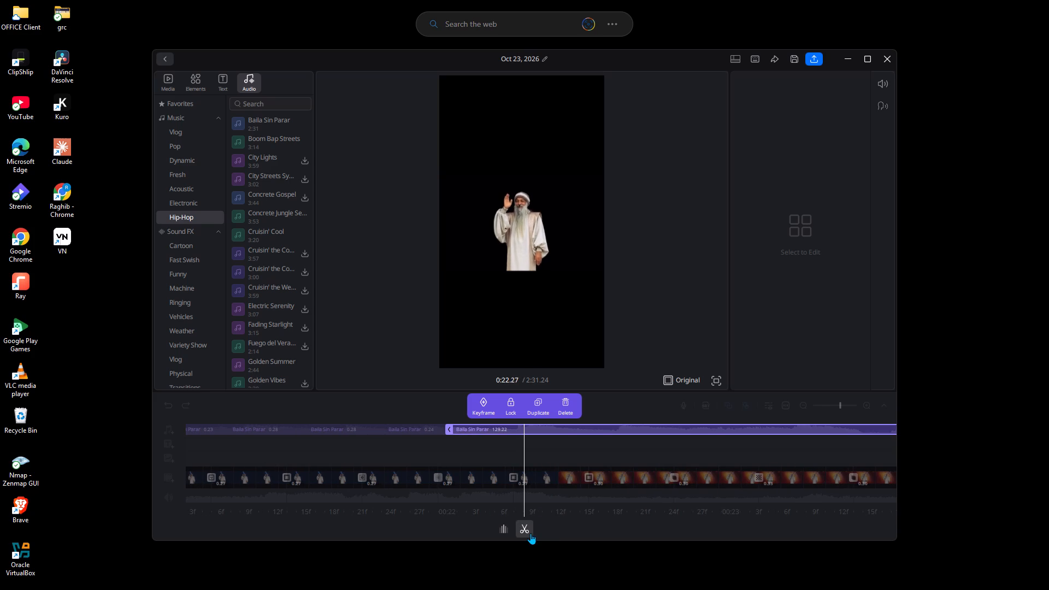
click(589, 427)
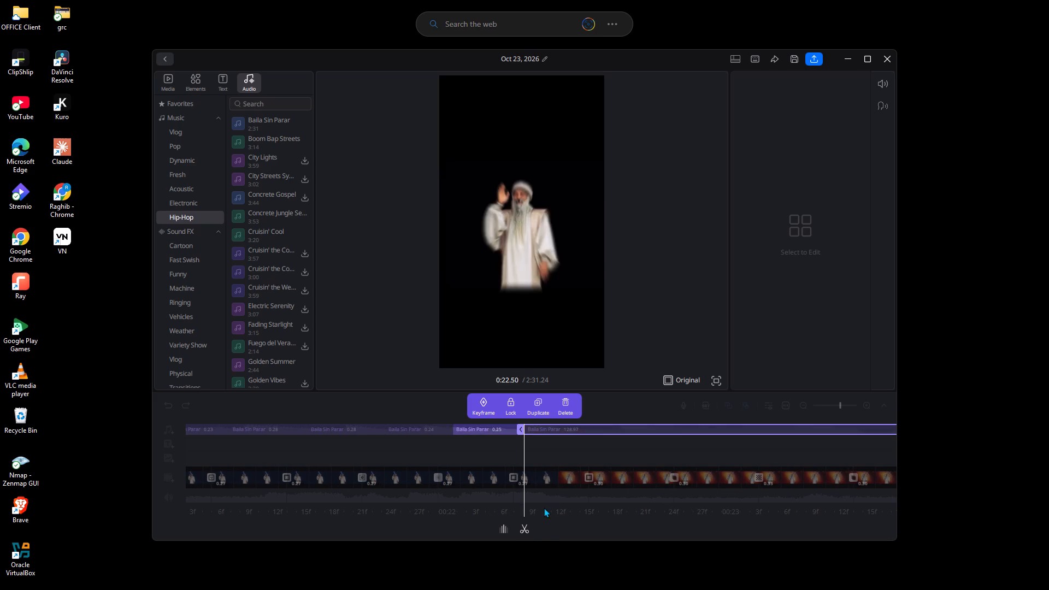
click(528, 530)
Split the remaining Baila Sin Parar audio at about 0:22.76, 0:23.00 and 0:23.27.
click(599, 430)
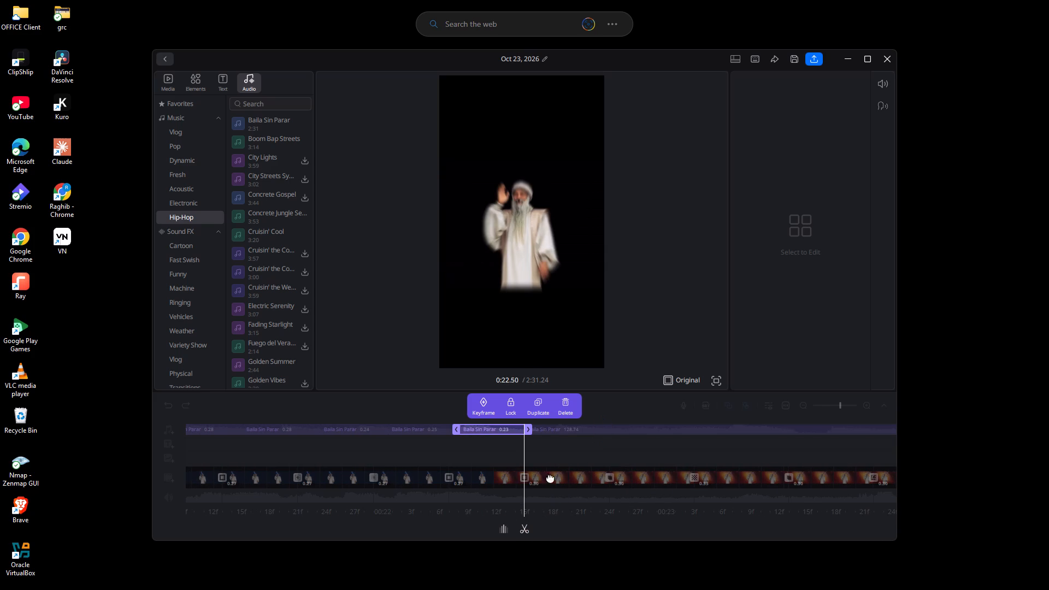
click(521, 527)
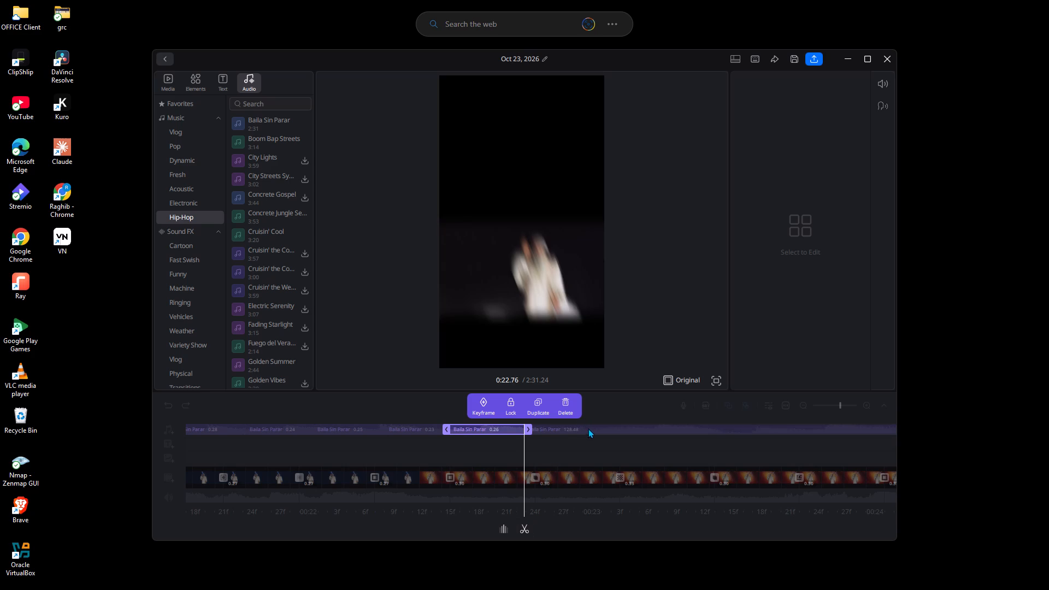
click(592, 430)
click(524, 525)
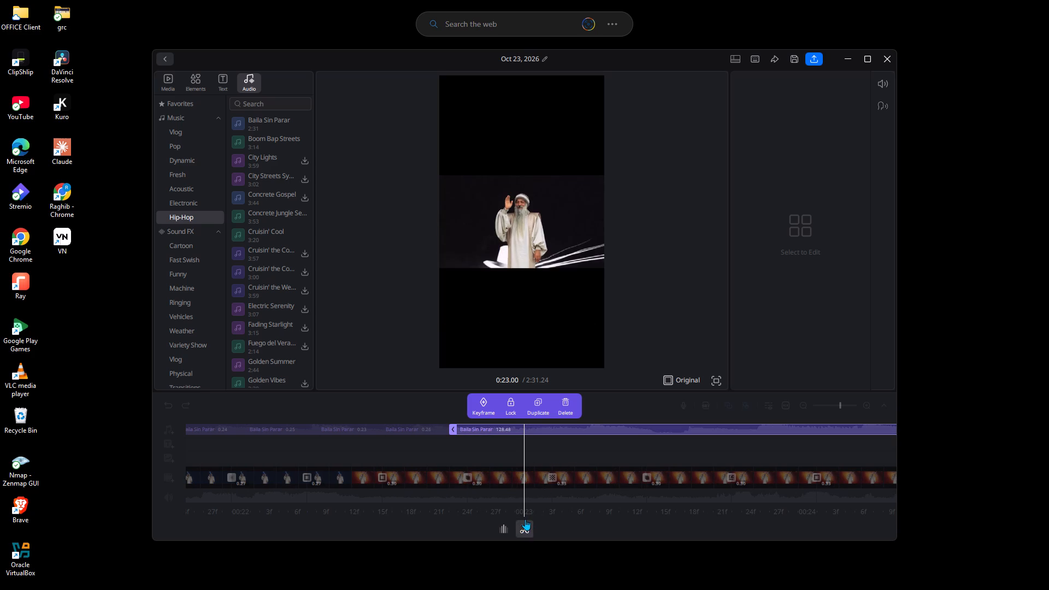
click(601, 426)
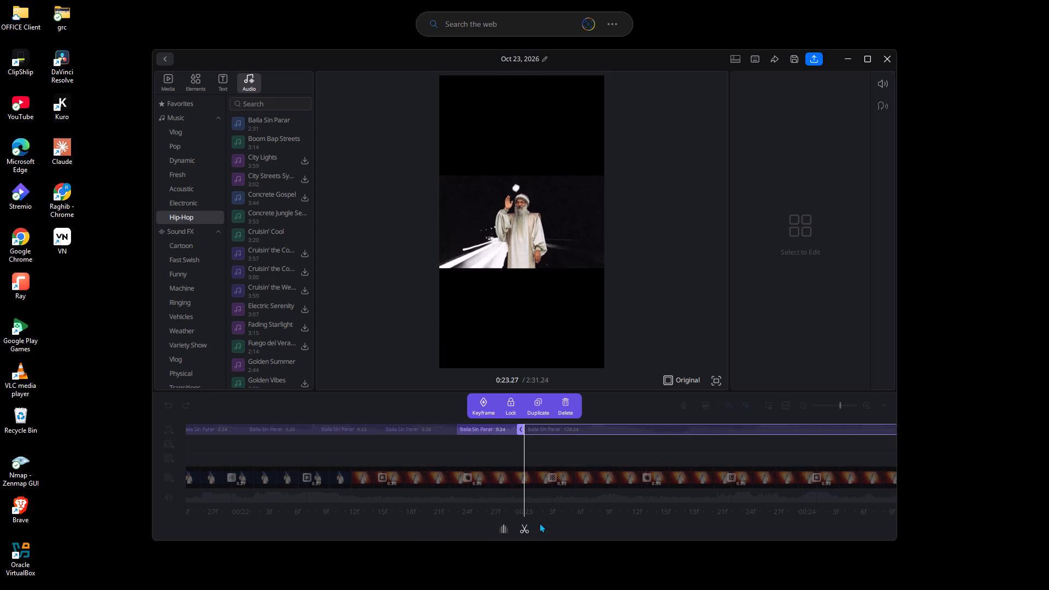
click(529, 529)
Split the rest of the Baila Sin Parar track at about 0:23.57, 0:23.81, 0:24.05 and 0:24.31.
click(609, 431)
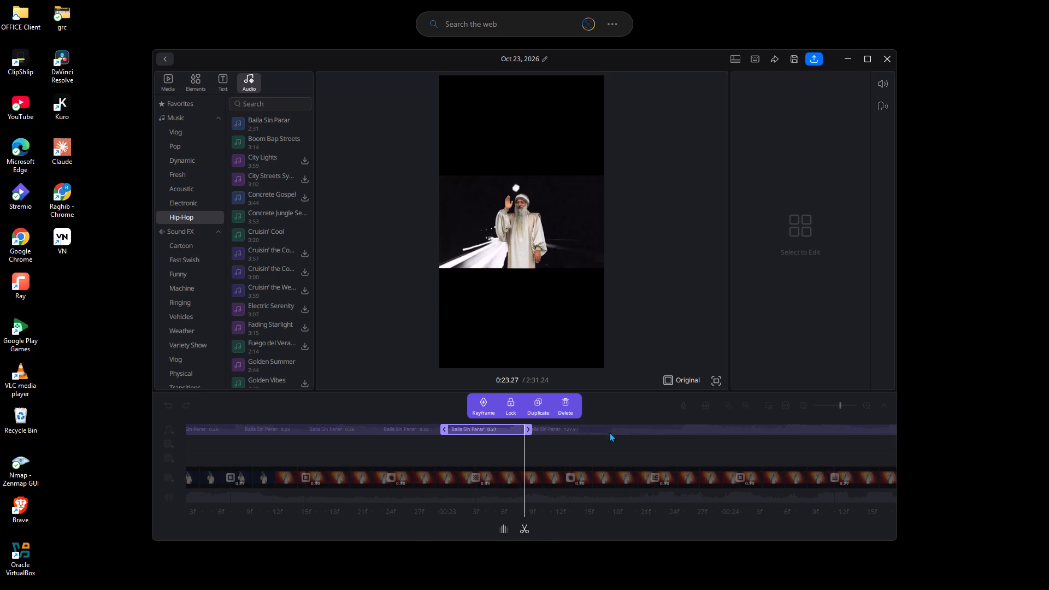
click(523, 528)
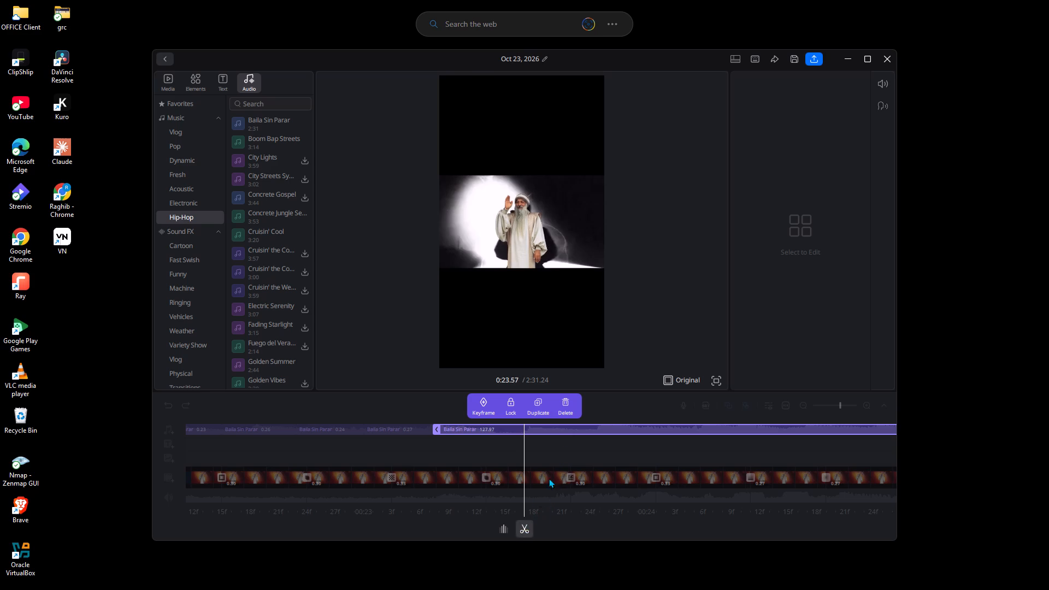
click(592, 427)
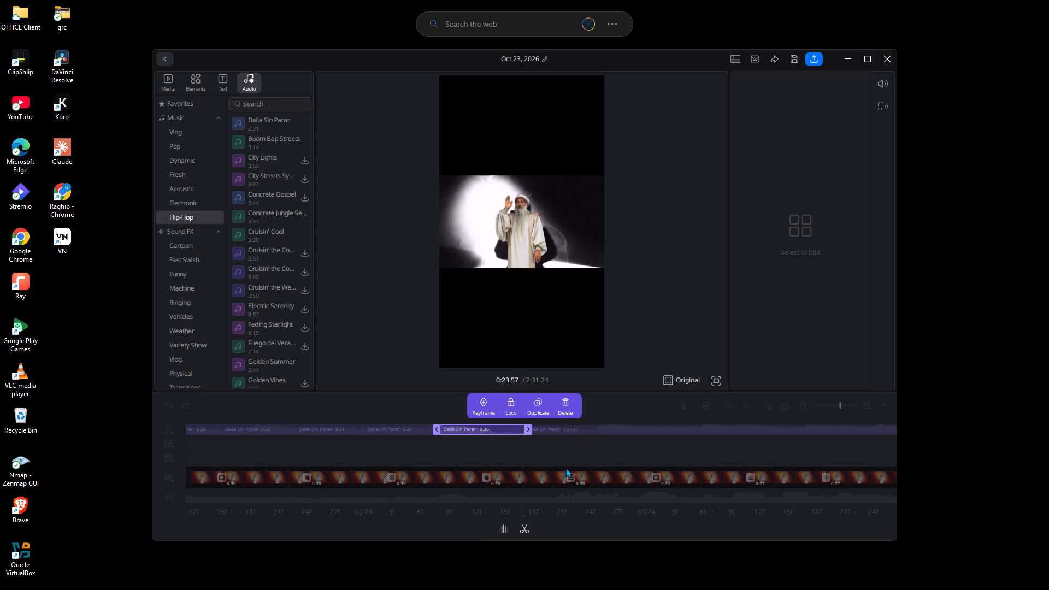
click(524, 526)
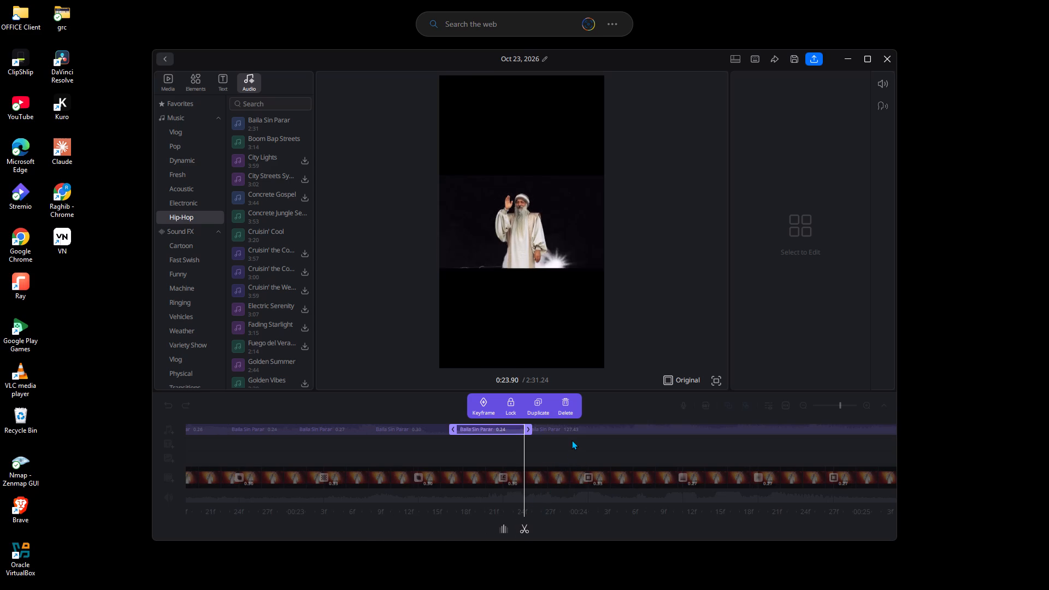
click(594, 429)
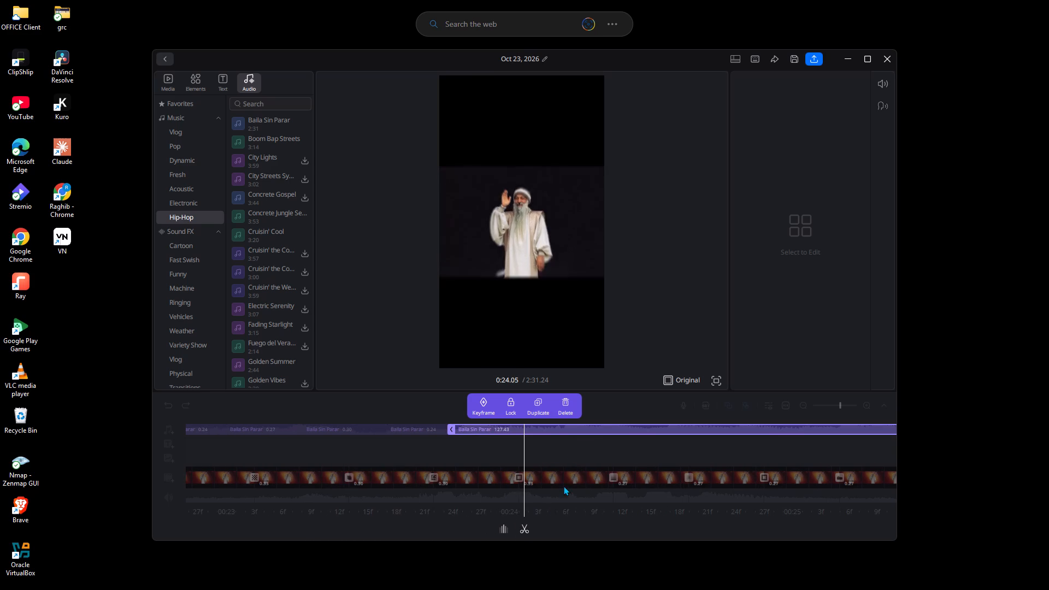
click(528, 529)
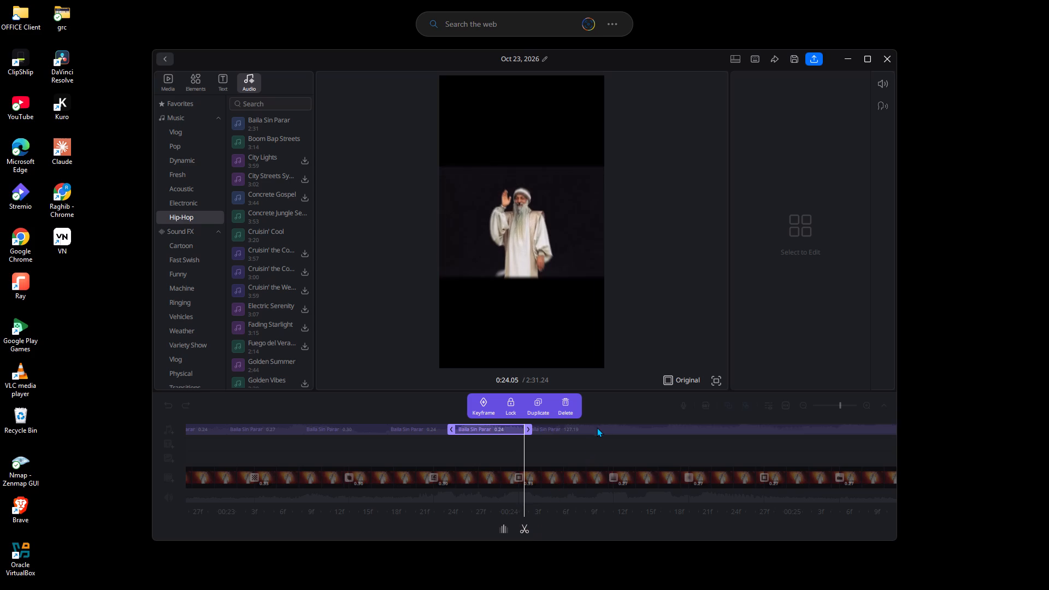
click(598, 426)
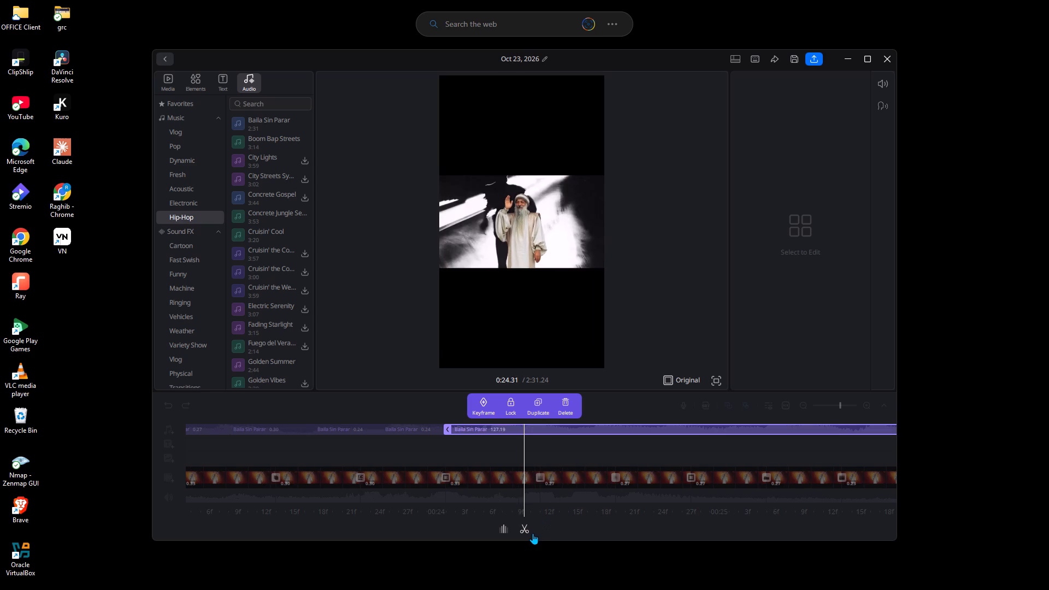
click(532, 533)
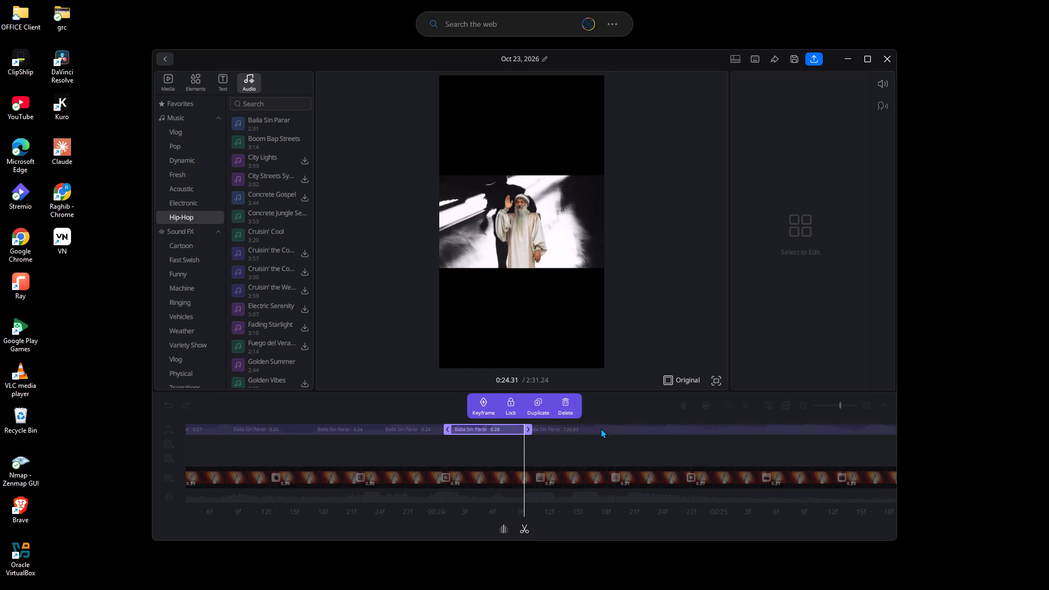
Split the remaining long Baila Sin Parar segment at about 0:24.58, 0:24.87, 0:25.15 and 0:25.44.
click(600, 428)
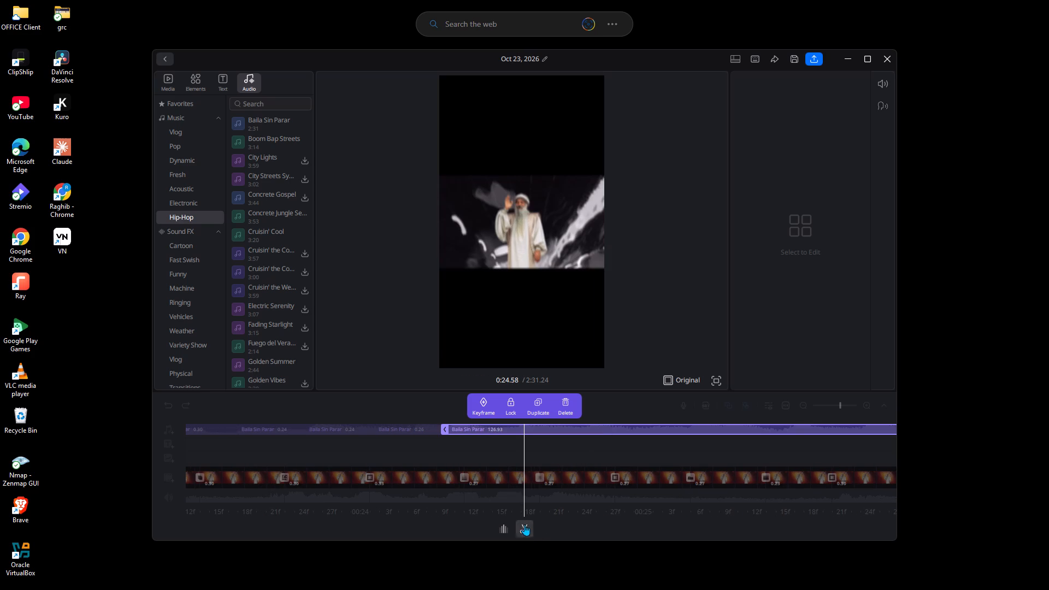
click(522, 527)
click(607, 428)
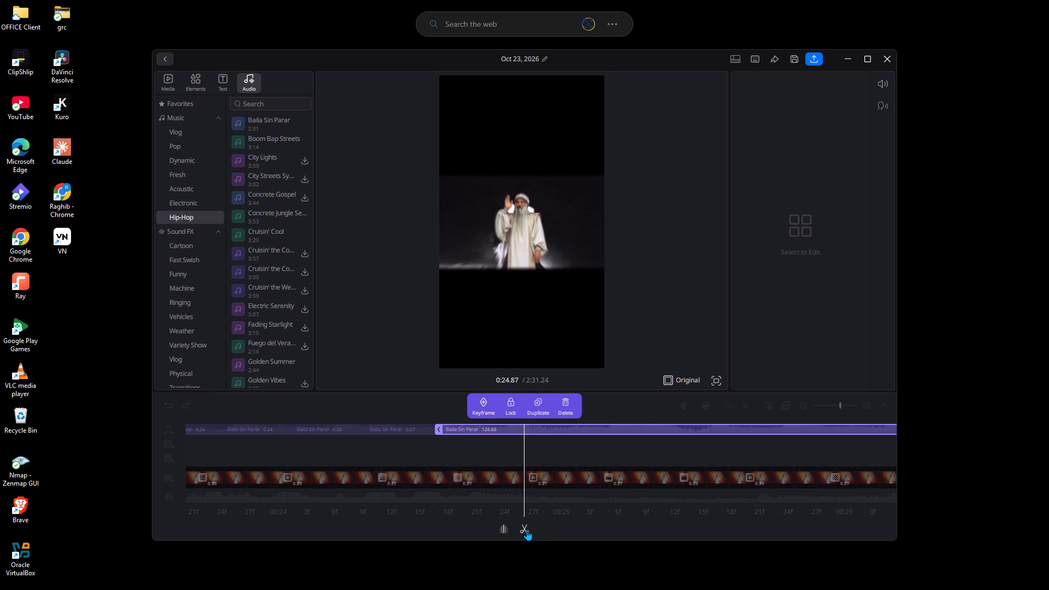
click(527, 527)
click(603, 426)
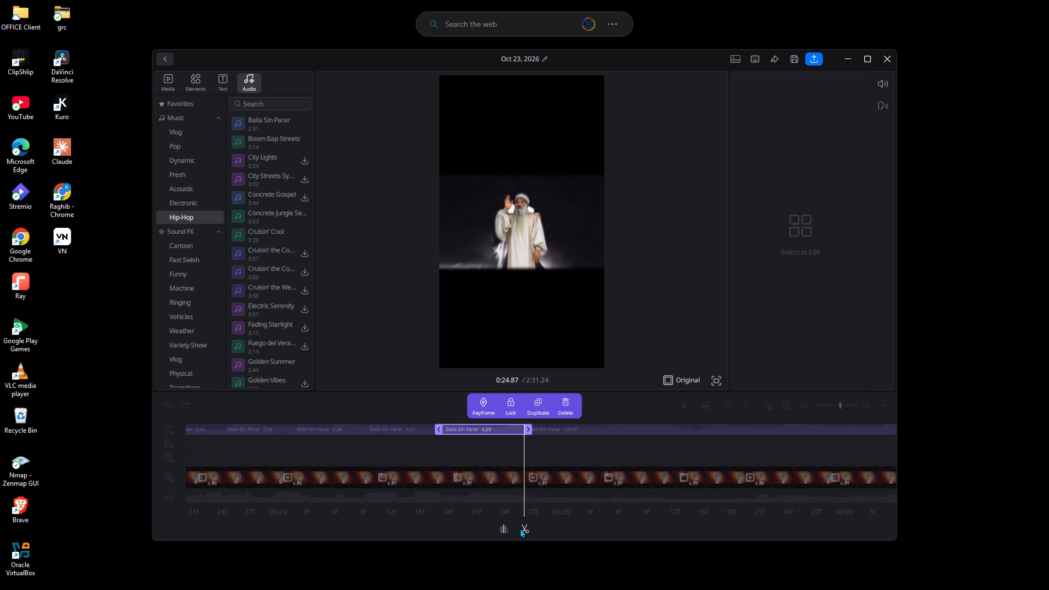
click(527, 532)
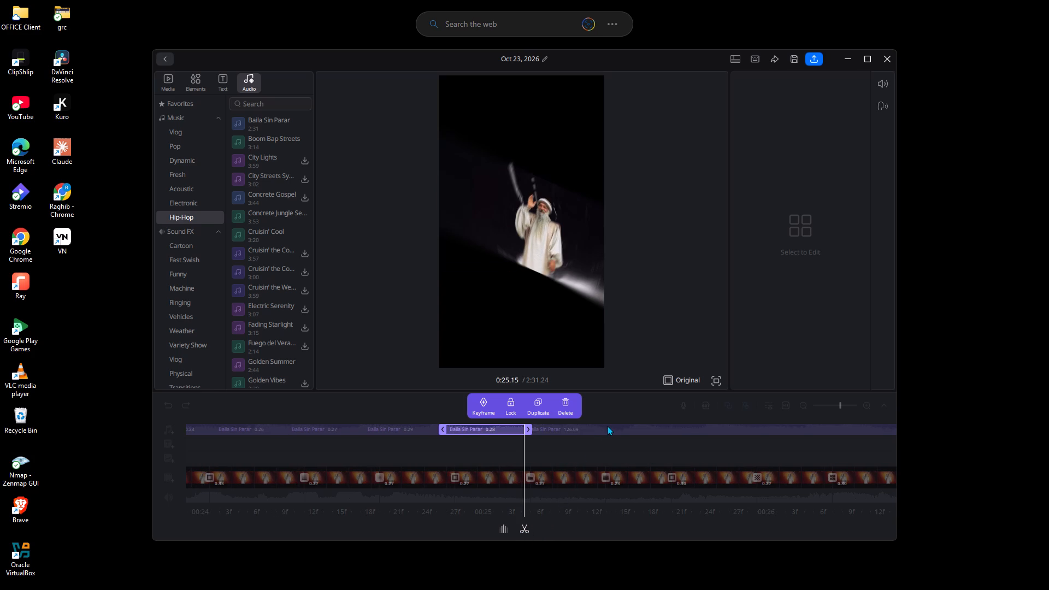
click(607, 426)
click(529, 527)
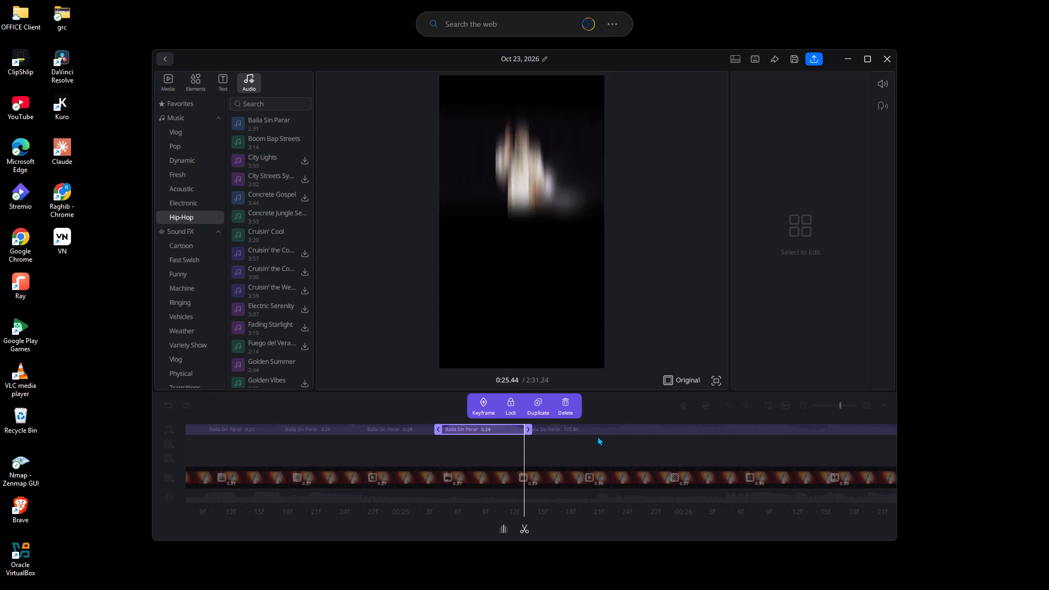
Cut the uncut remainder of the Baila Sin Parar music at about 0:25.72, 0:25.95, 0:26.21 and 0:26.47.
click(605, 428)
click(525, 530)
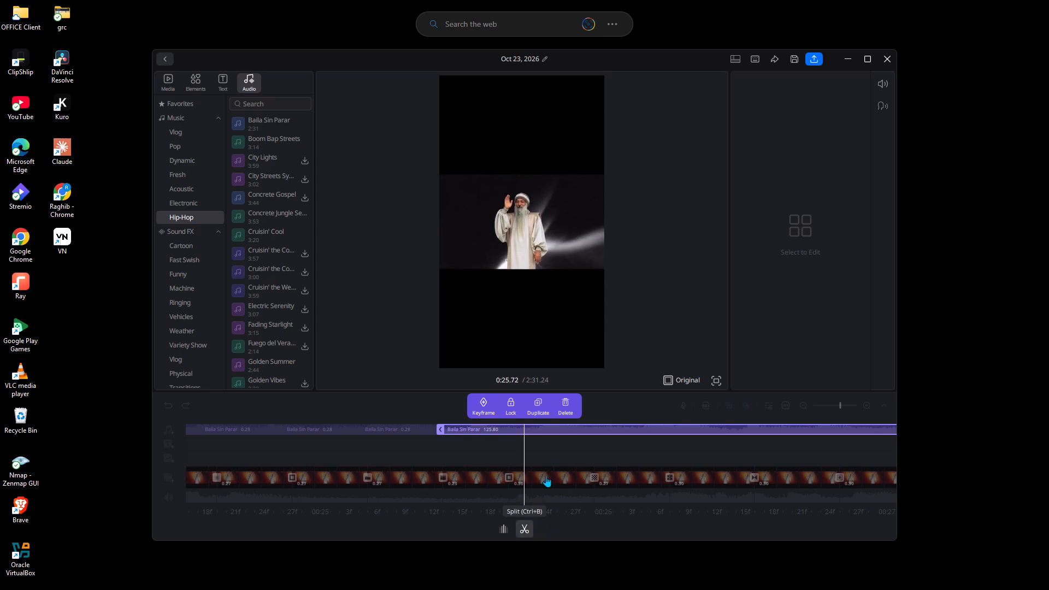
click(588, 426)
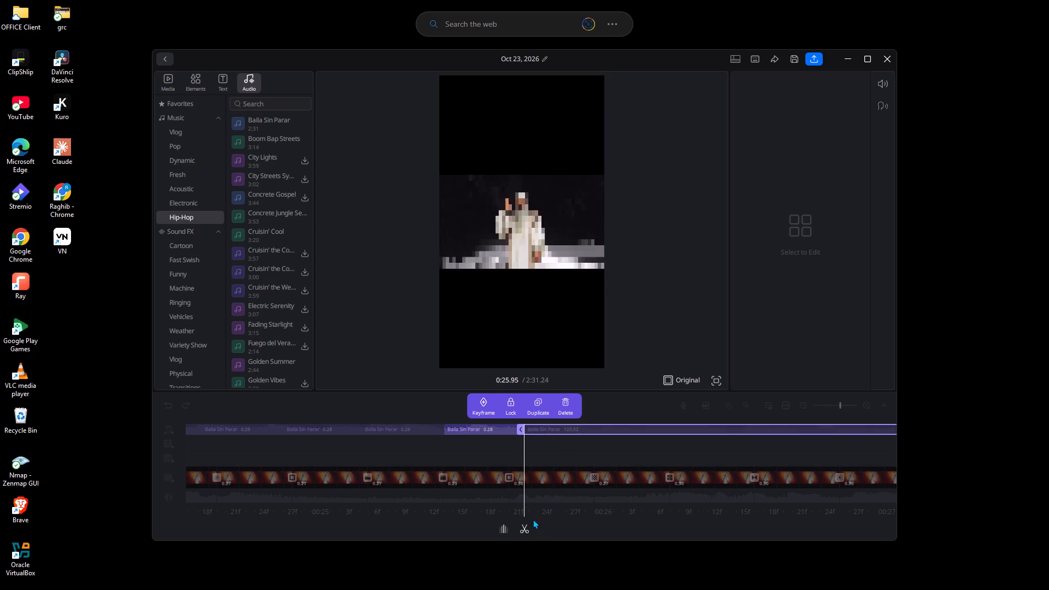
click(526, 535)
click(600, 428)
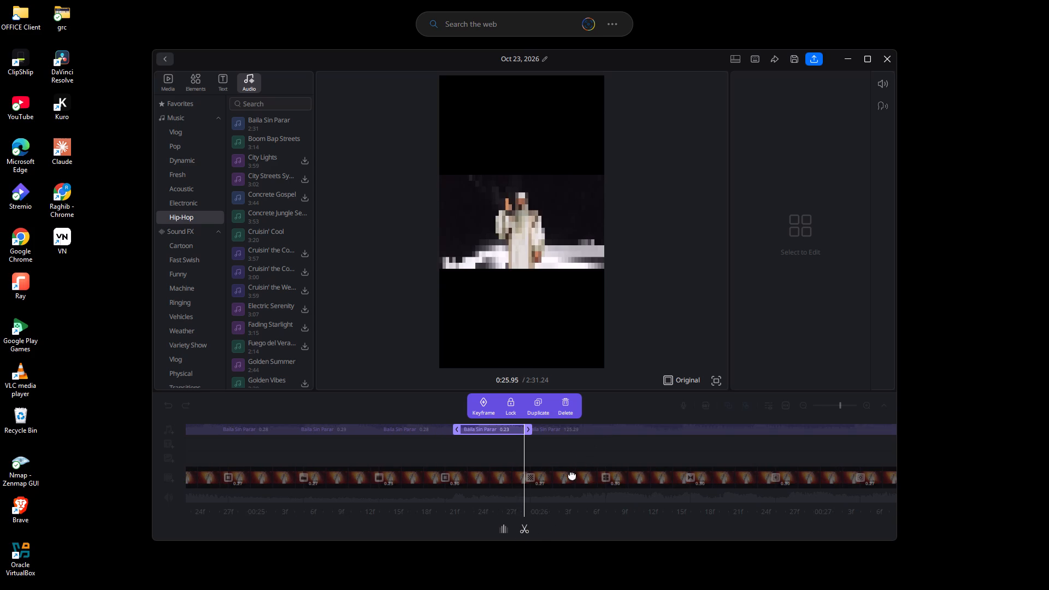
click(529, 523)
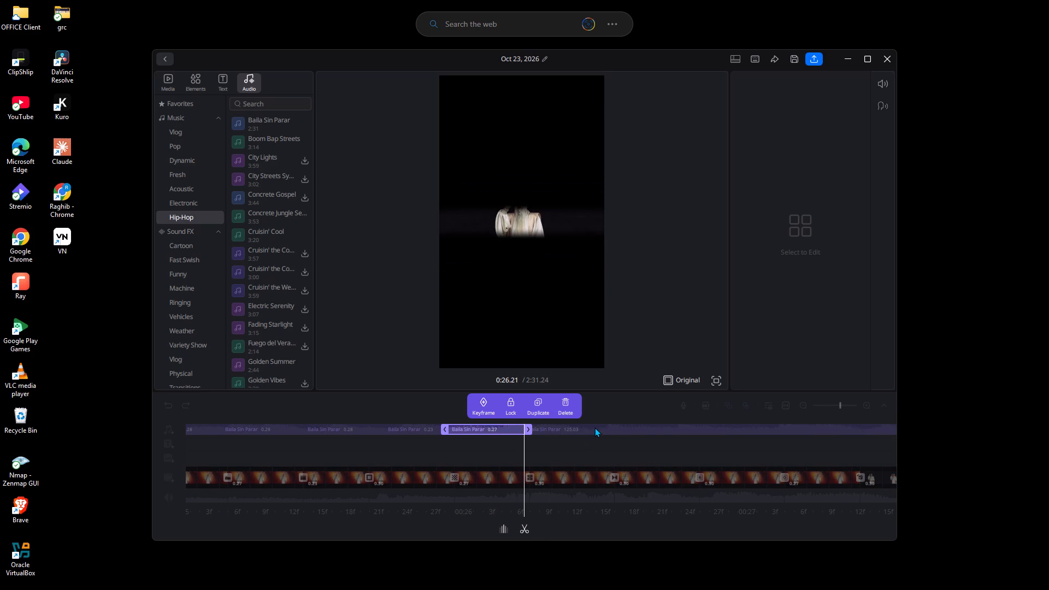
click(597, 427)
click(526, 530)
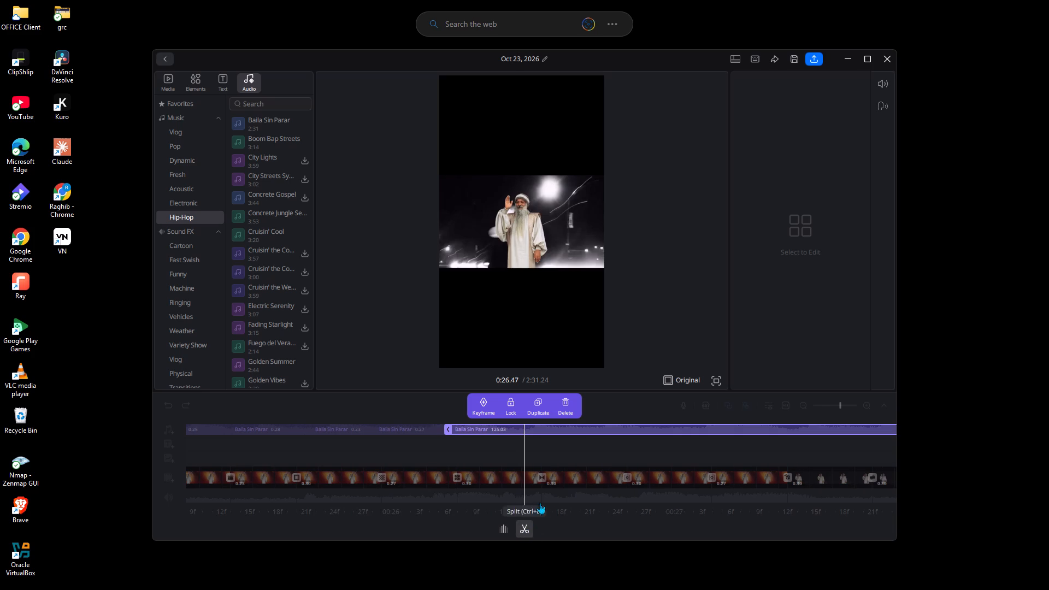
Split the rest of the Baila Sin Parar track at about 0:26.74, 0:26.99, 0:27.28 and 0:27.58.
click(600, 431)
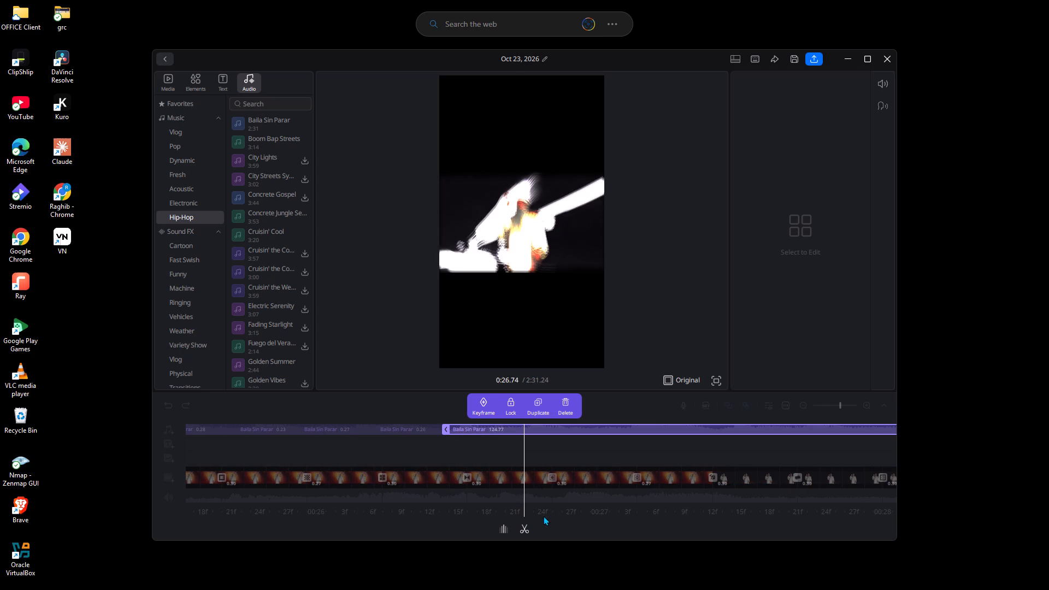
click(527, 525)
click(597, 427)
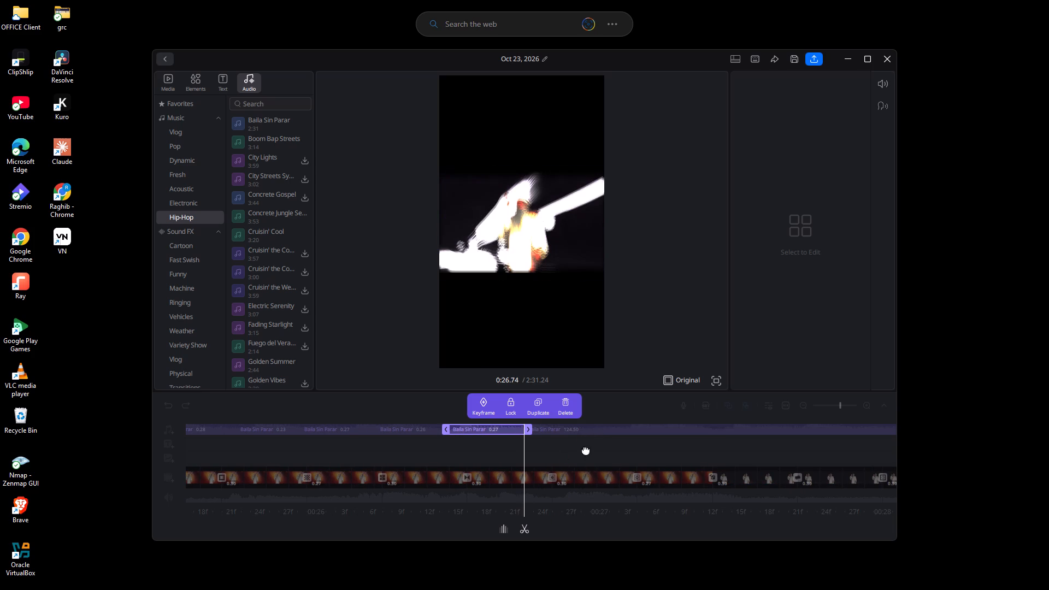
click(526, 527)
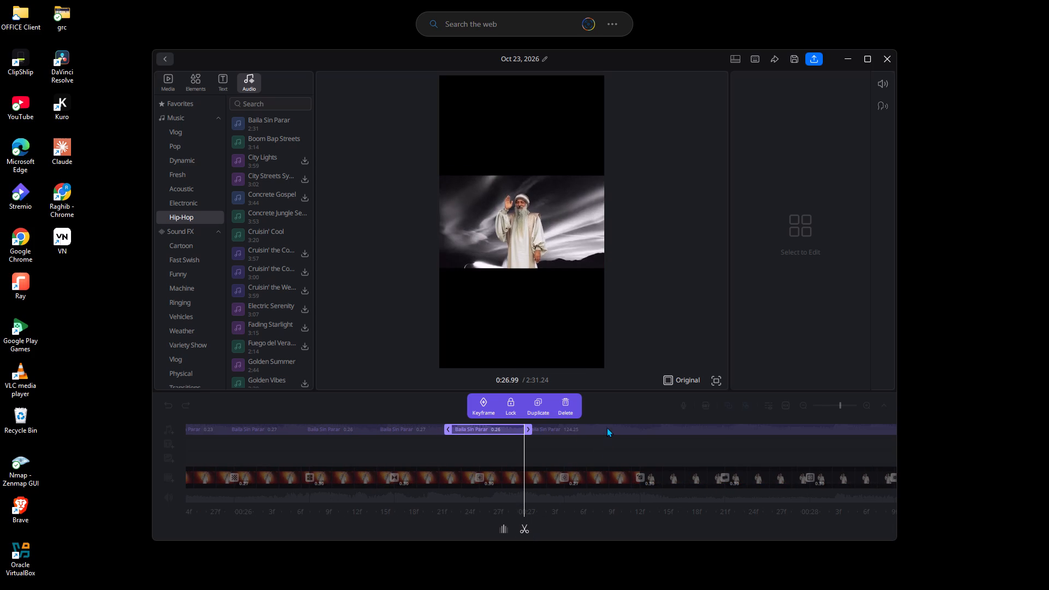
click(607, 427)
click(530, 524)
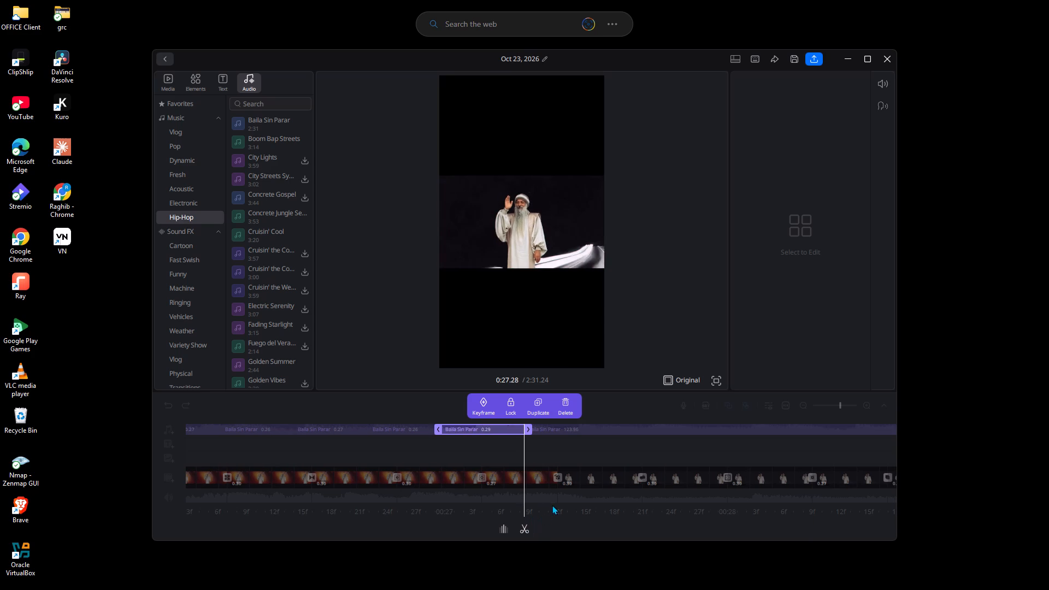
click(609, 430)
click(527, 529)
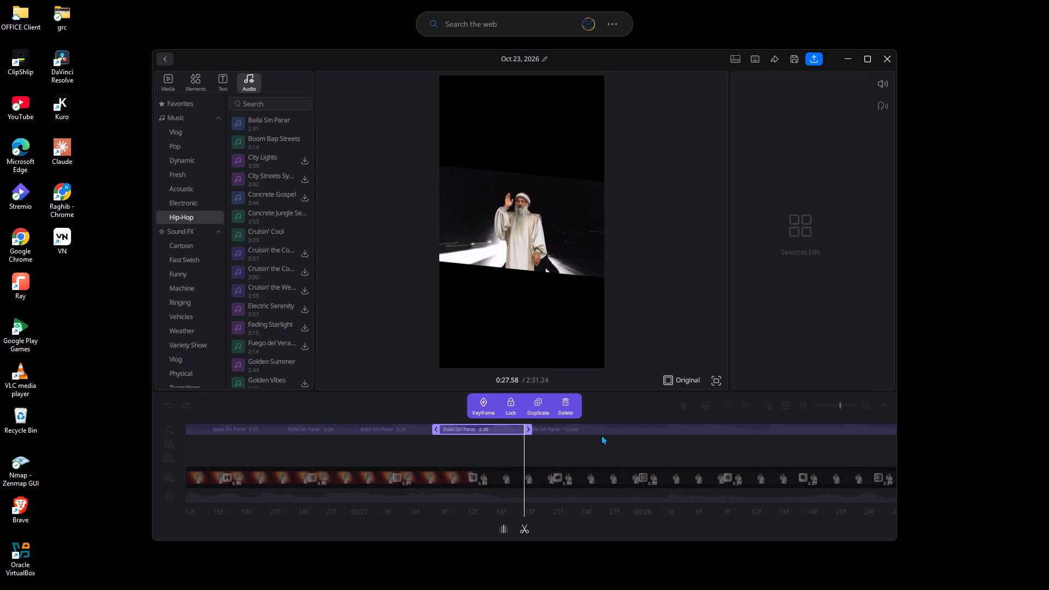
Split the remaining Baila Sin Parar audio at about 0:27.86, 0:28.19, 0:28.53 and 0:28.82.
click(604, 430)
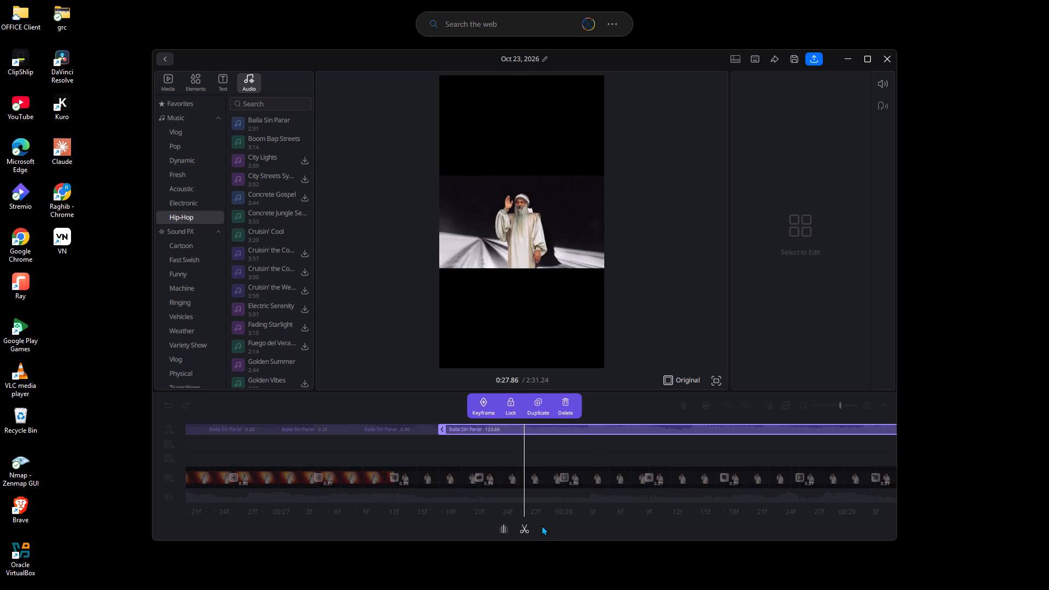
click(529, 529)
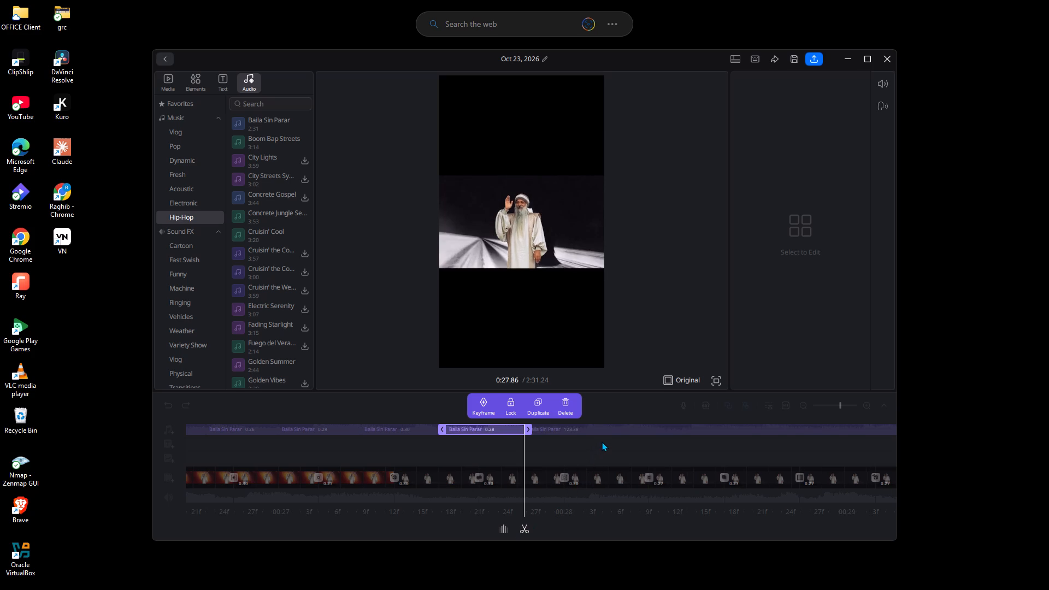
click(618, 426)
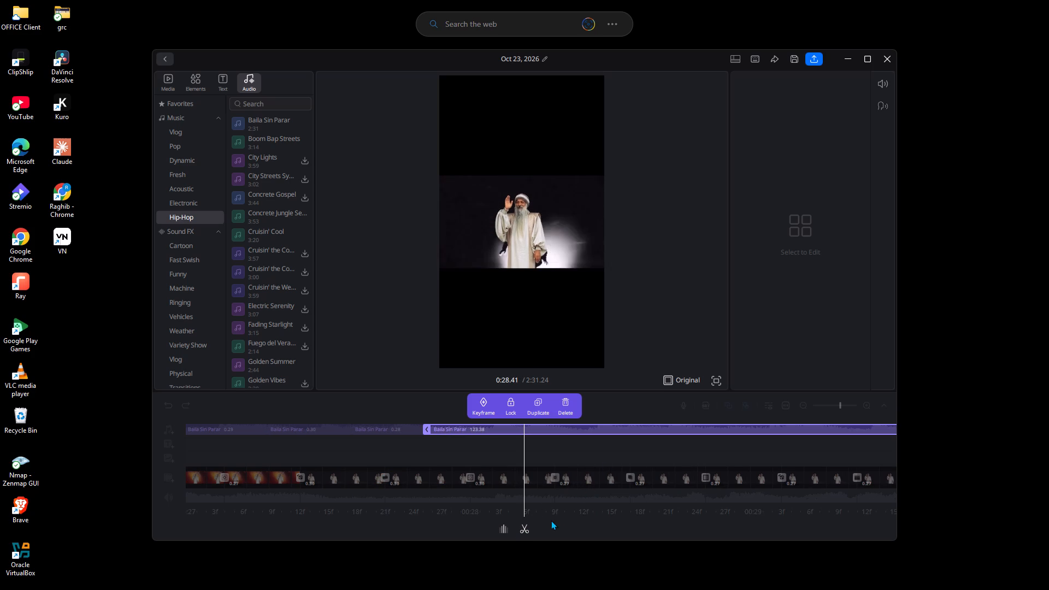
click(525, 529)
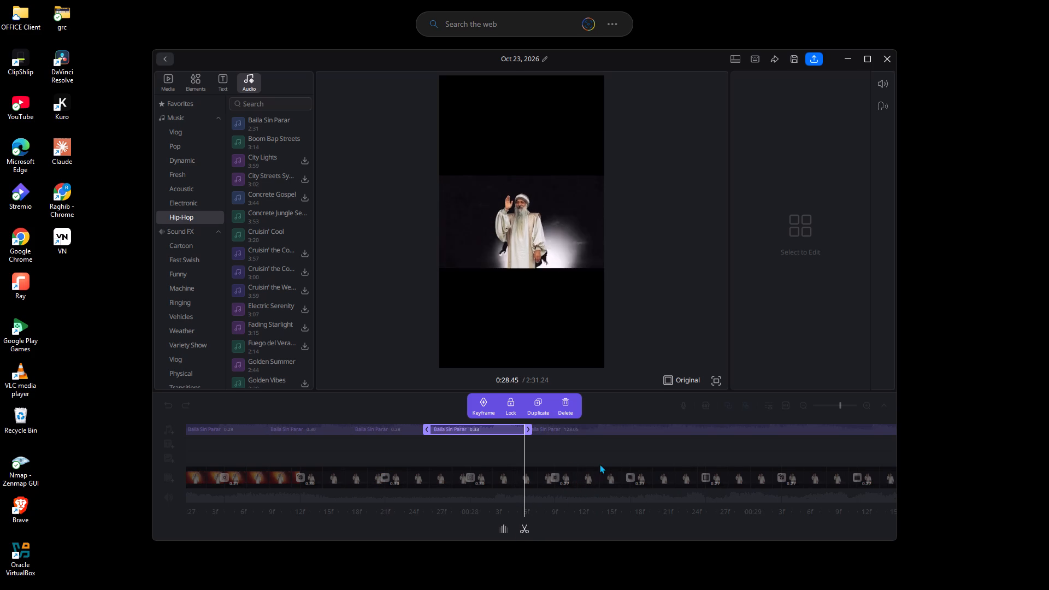
click(620, 429)
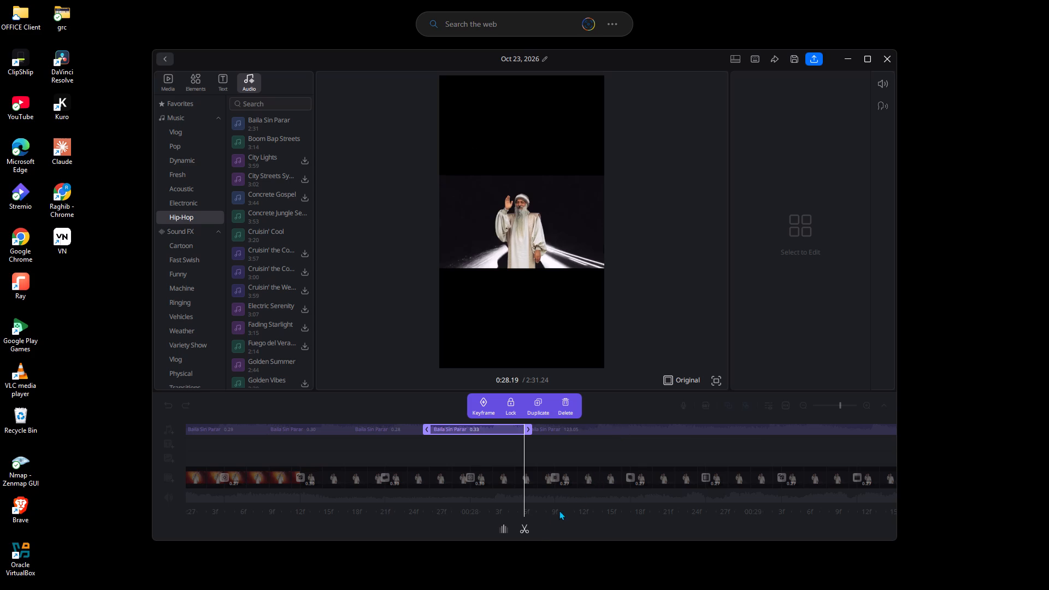
click(528, 530)
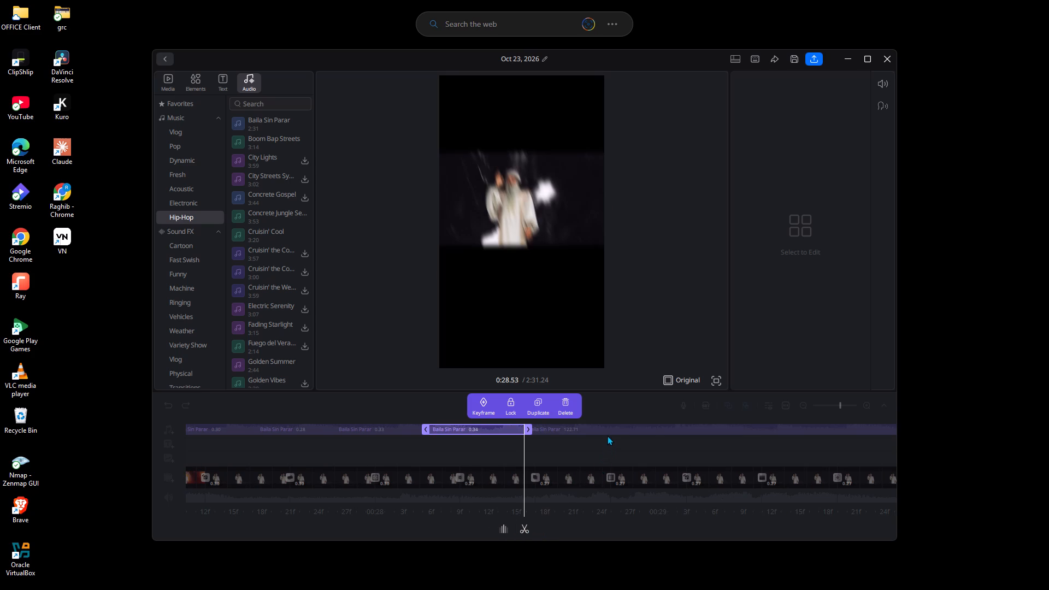
click(608, 432)
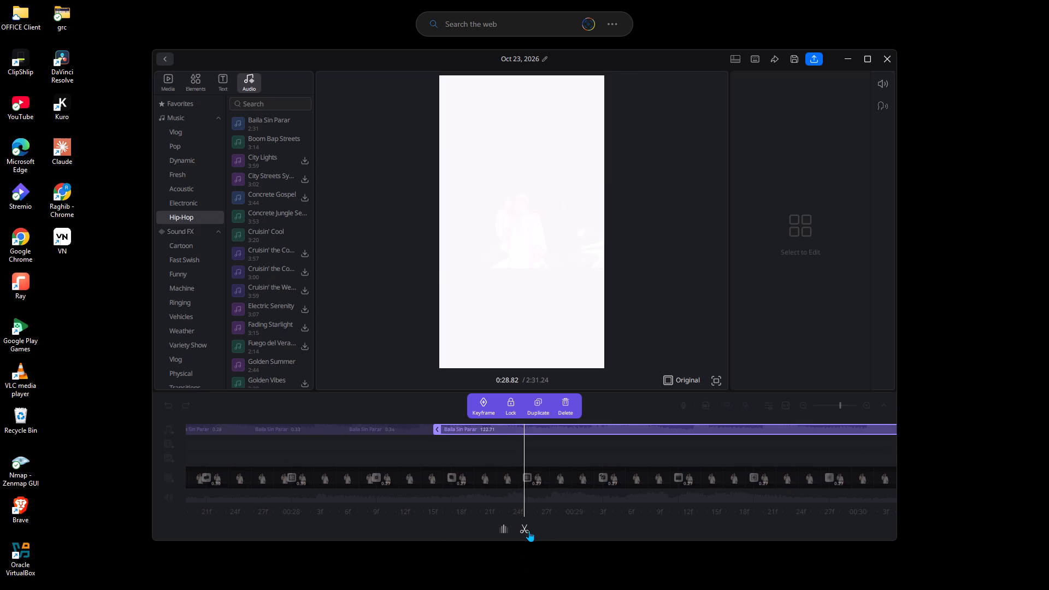
click(528, 530)
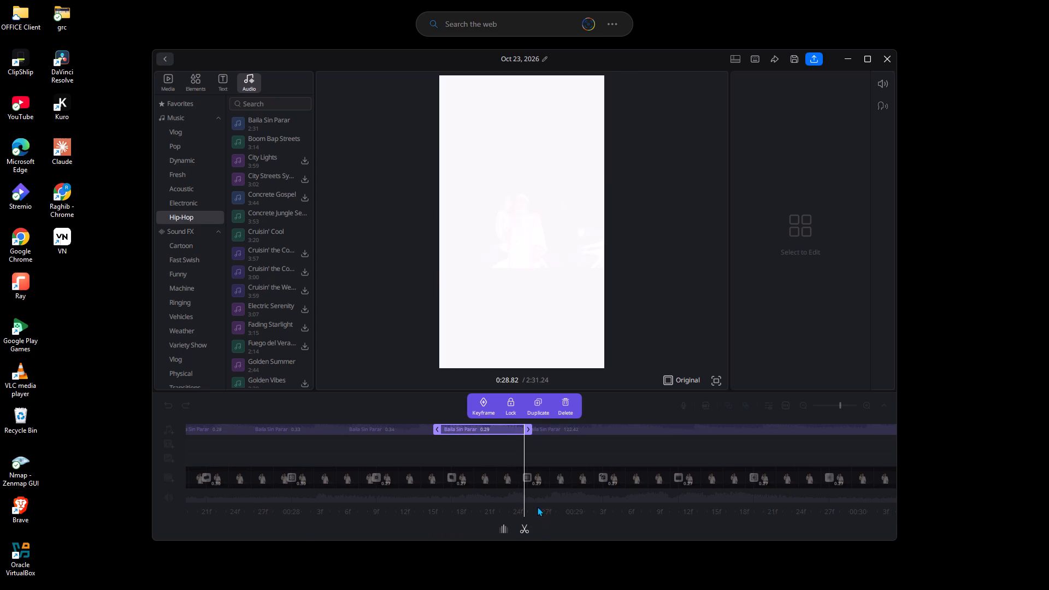
Cut the long leftover Baila Sin Parar segment at about 0:29.07, 0:29.36, 0:29.64 and 0:29.89.
click(594, 430)
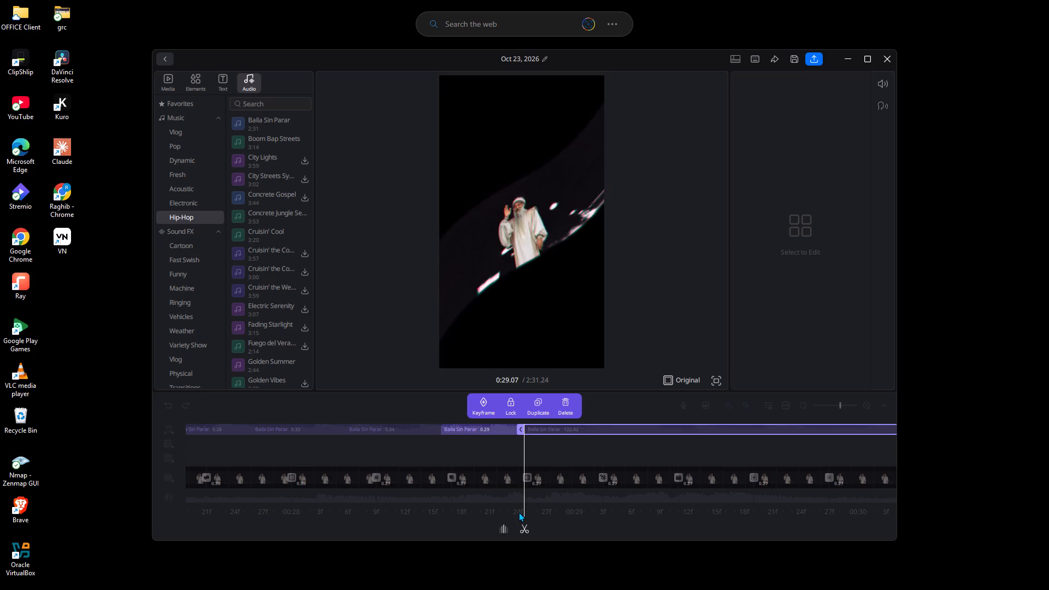
click(524, 524)
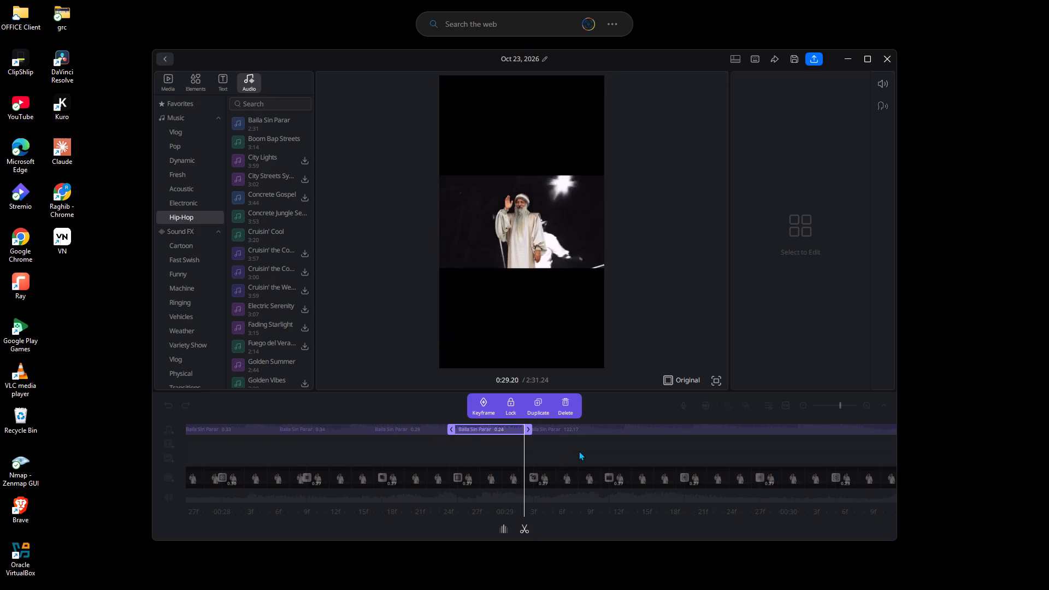
click(609, 429)
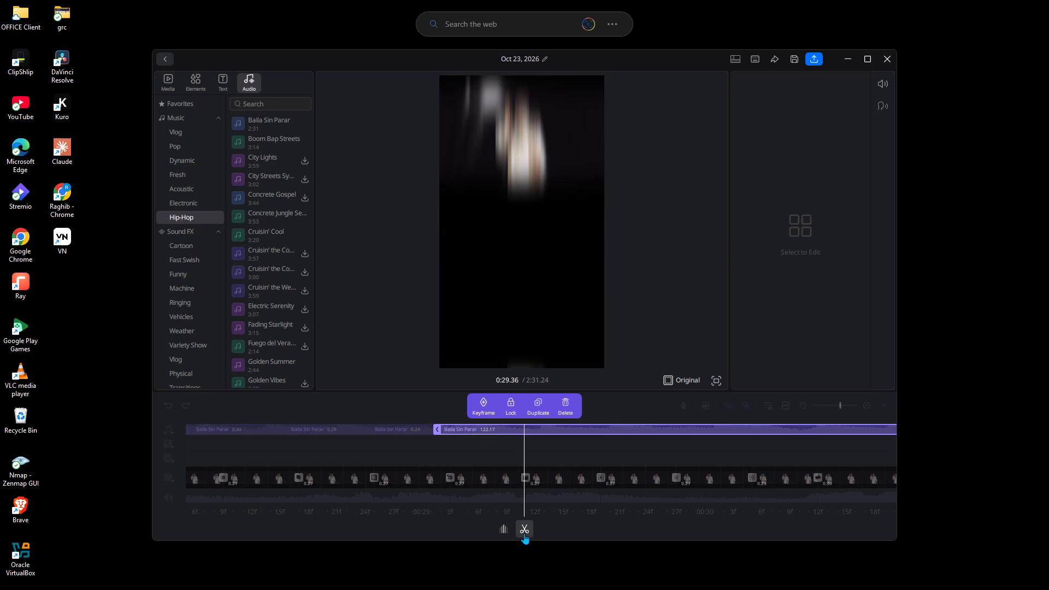
click(524, 533)
click(602, 430)
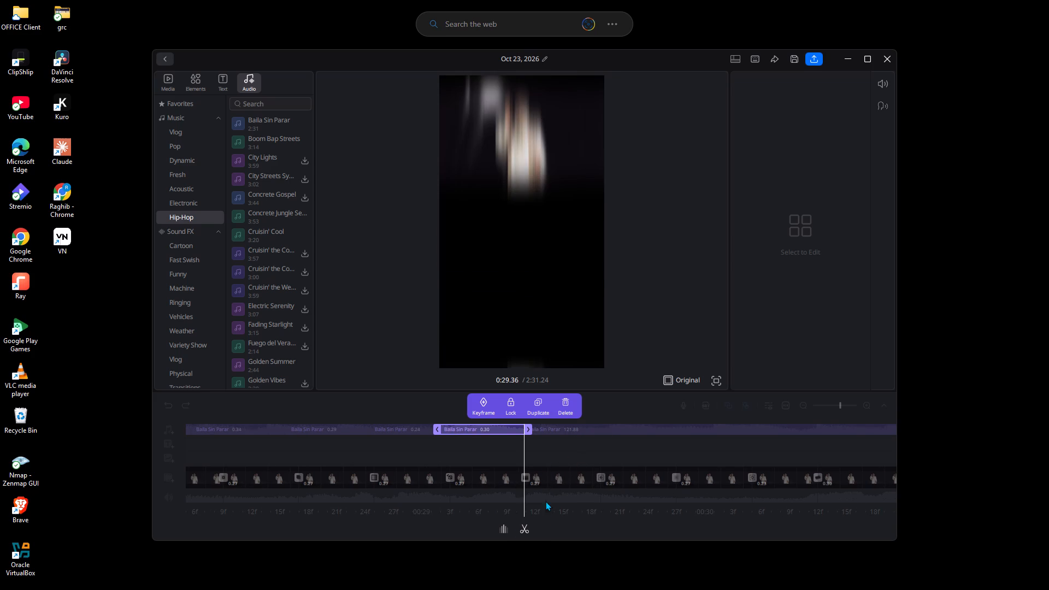
click(524, 530)
click(596, 431)
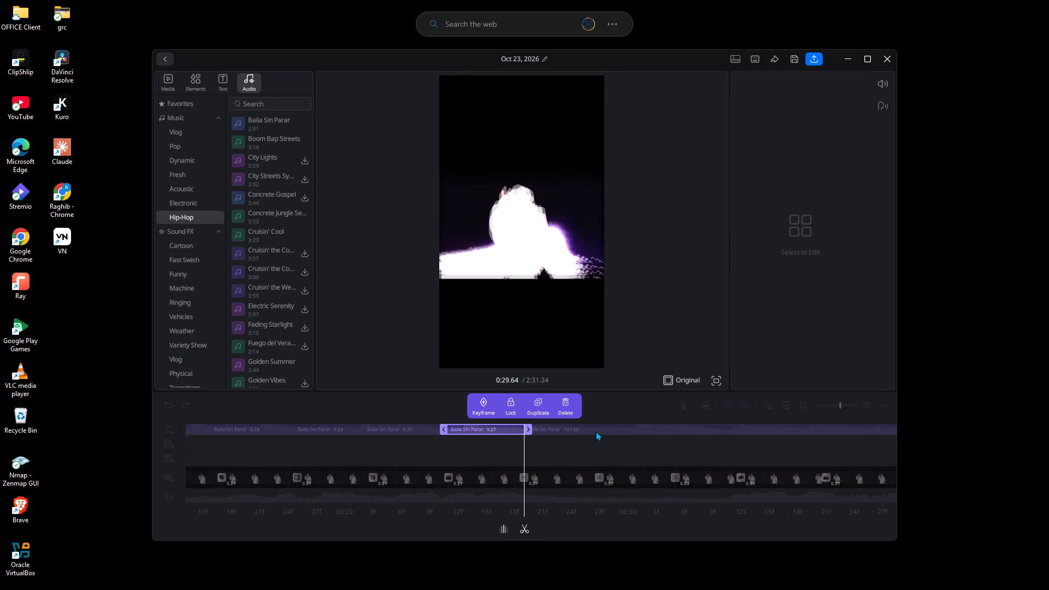
click(529, 529)
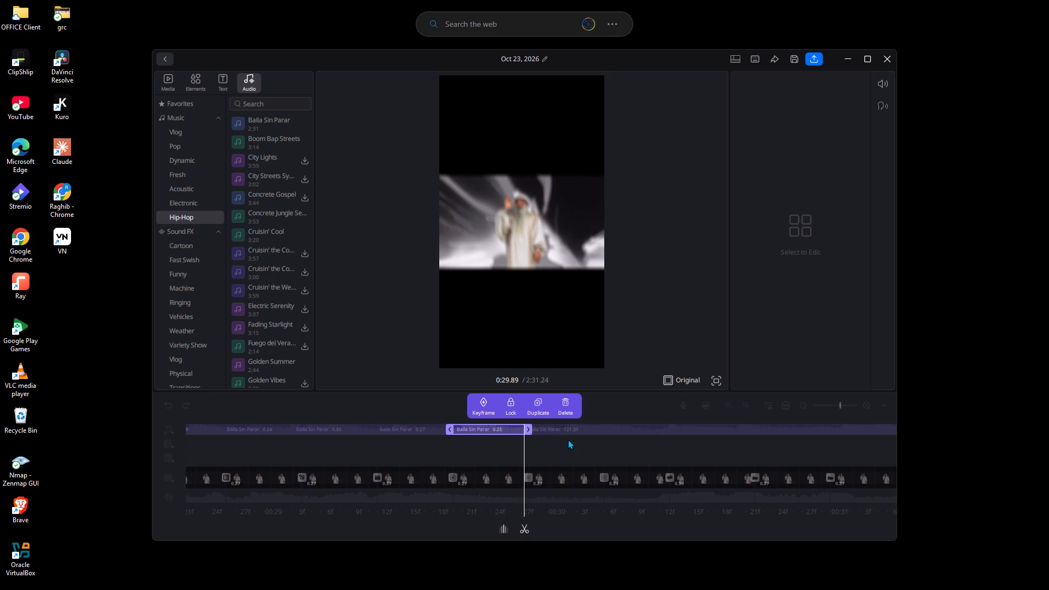
Split the uncut remainder of the Baila Sin Parar track at about 0:30.10, 0:30.40, 0:30.66 and 0:30.93.
click(585, 434)
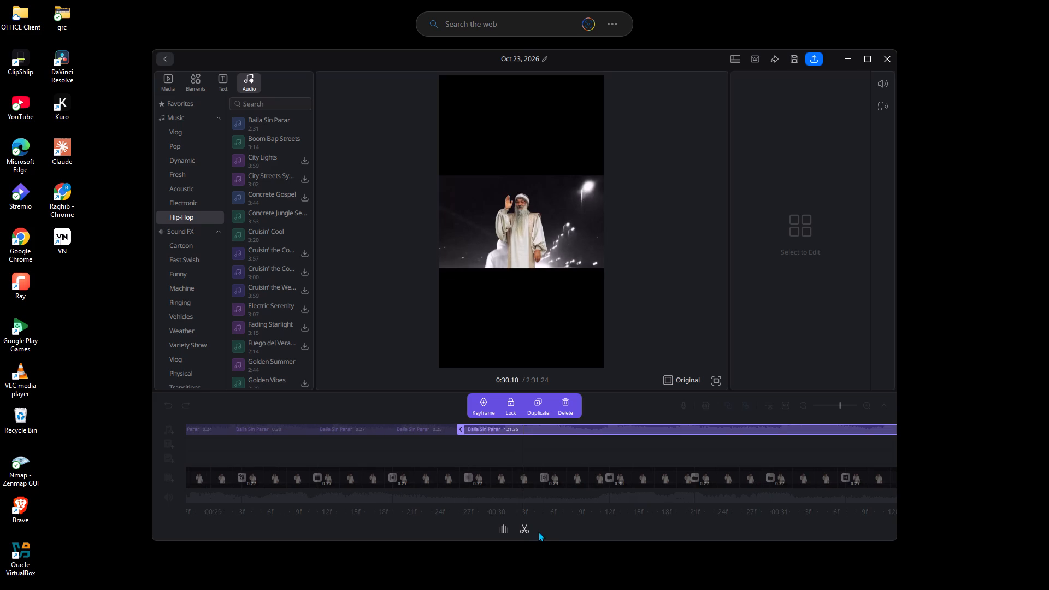
click(526, 529)
click(610, 427)
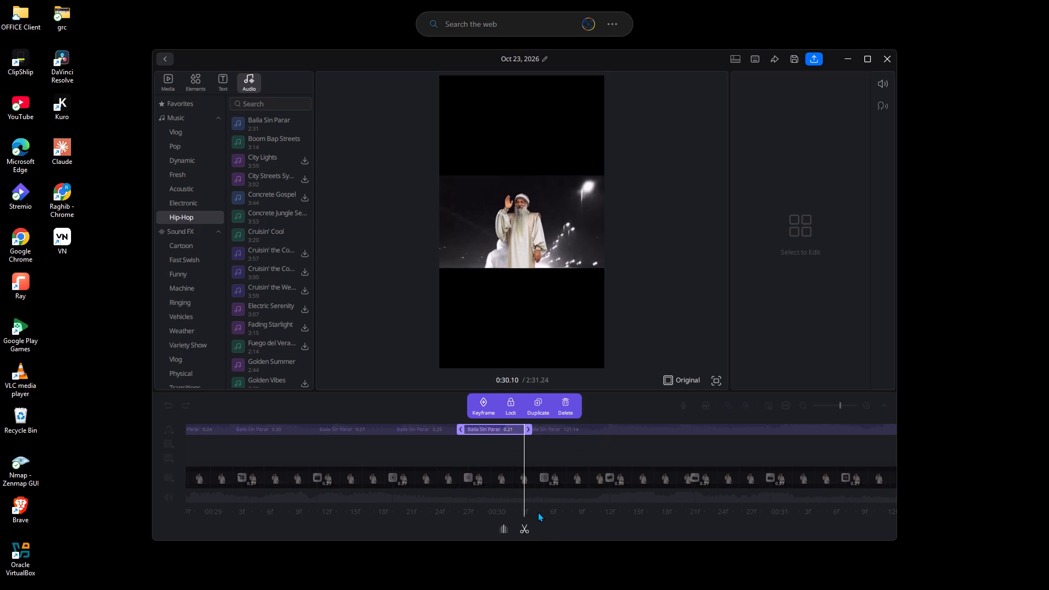
click(526, 527)
click(599, 432)
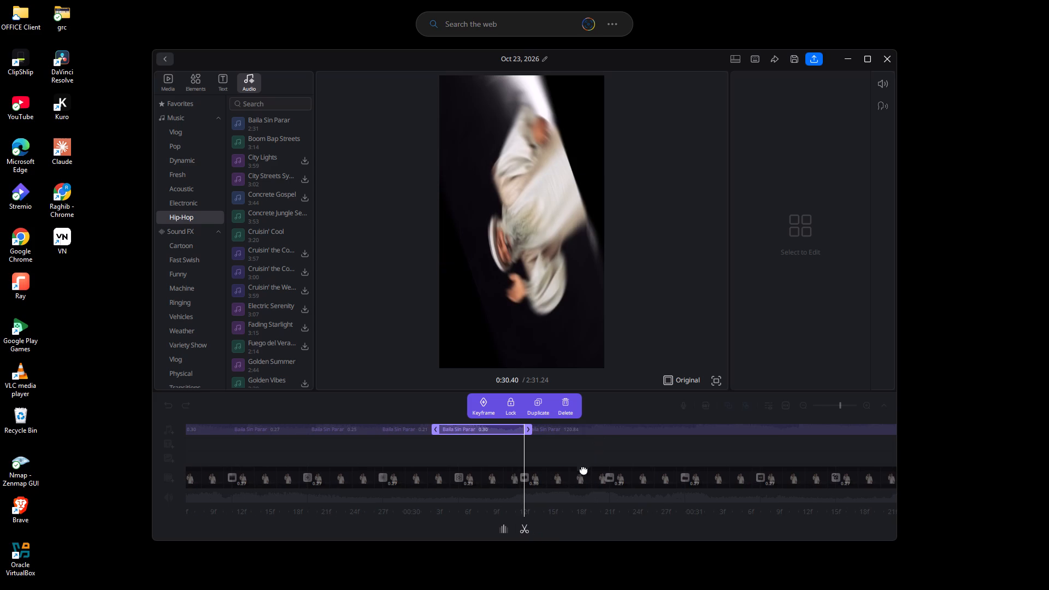
click(527, 529)
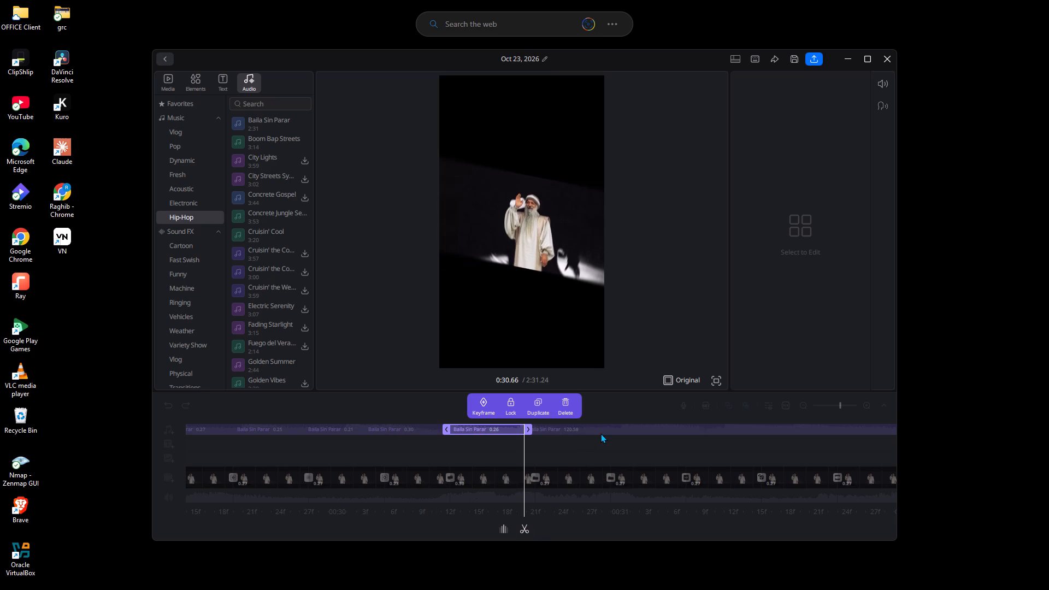
click(600, 433)
click(531, 528)
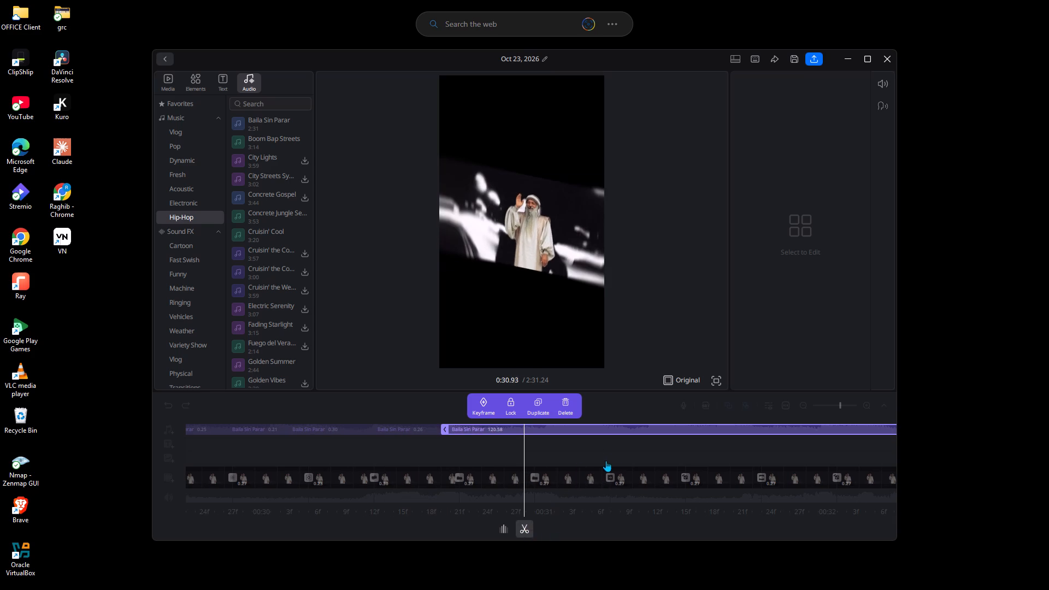
Split the remaining Baila Sin Parar track at about 0:31.27, 0:31.55, 0:31.82 and 0:32.16.
click(621, 428)
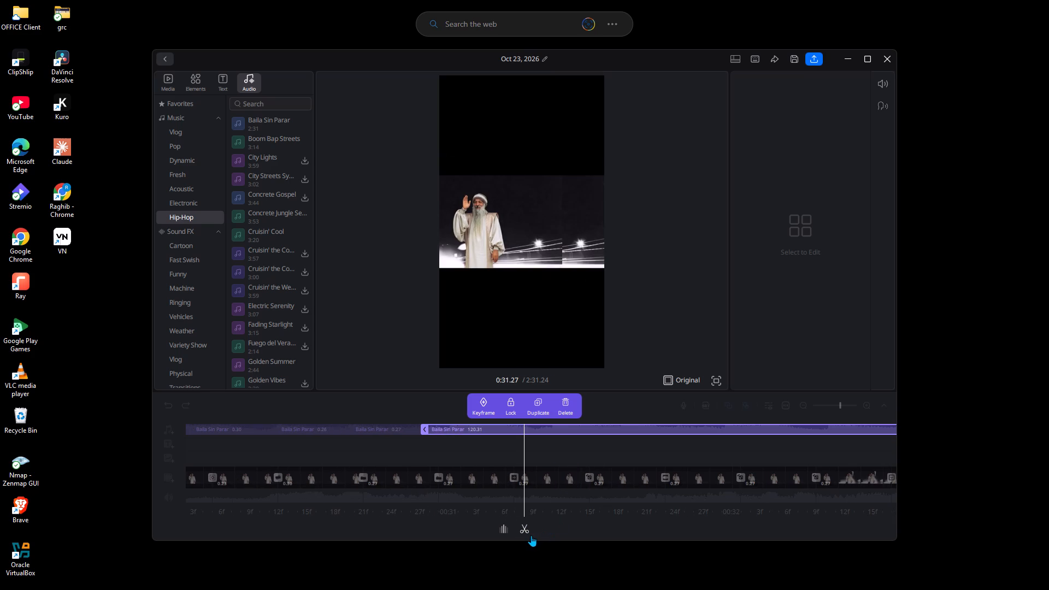
click(524, 531)
click(604, 430)
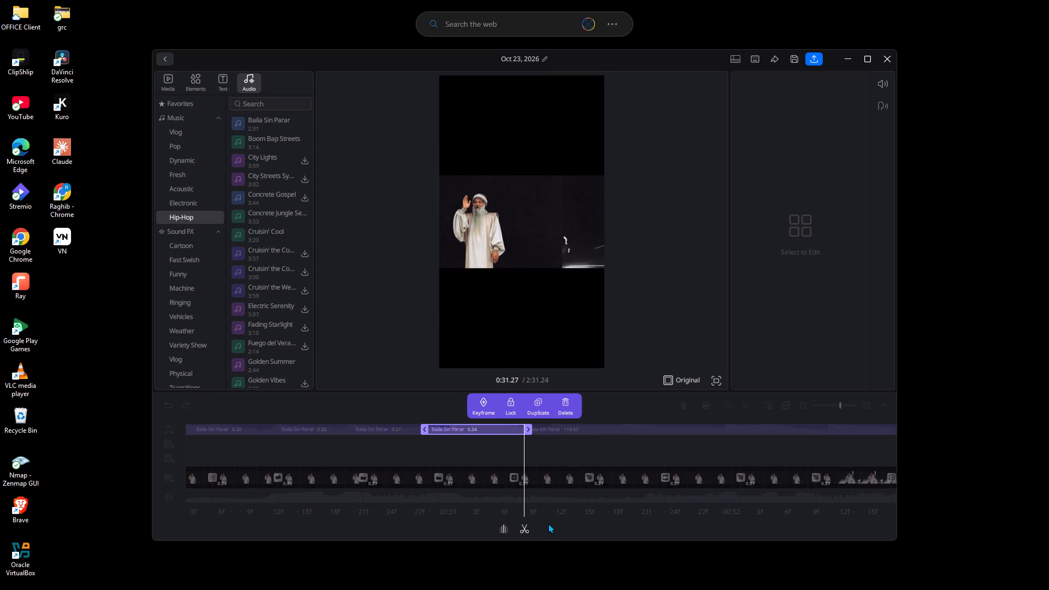
click(528, 530)
click(602, 432)
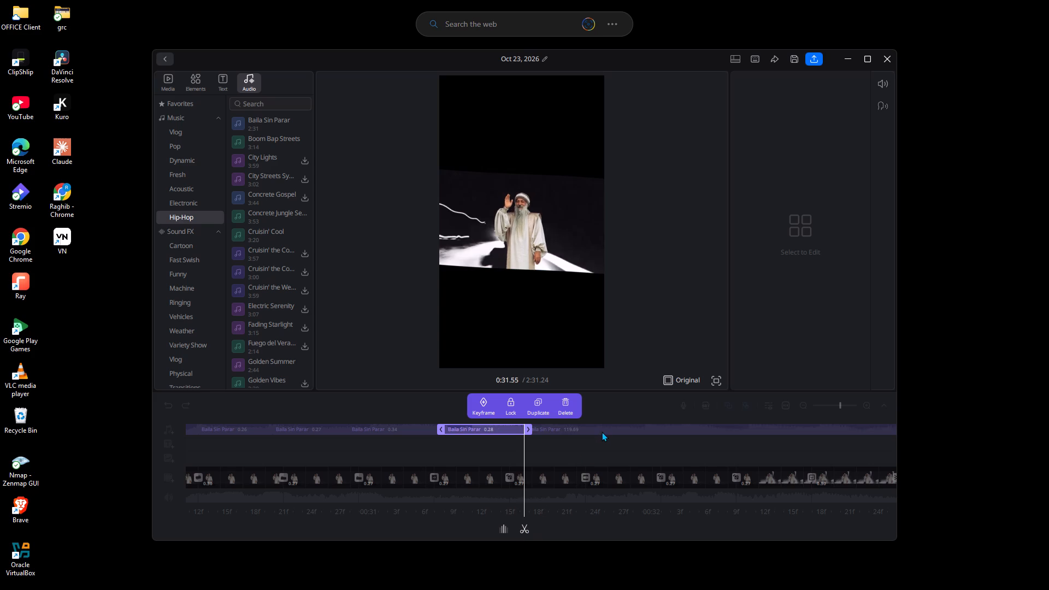
click(526, 529)
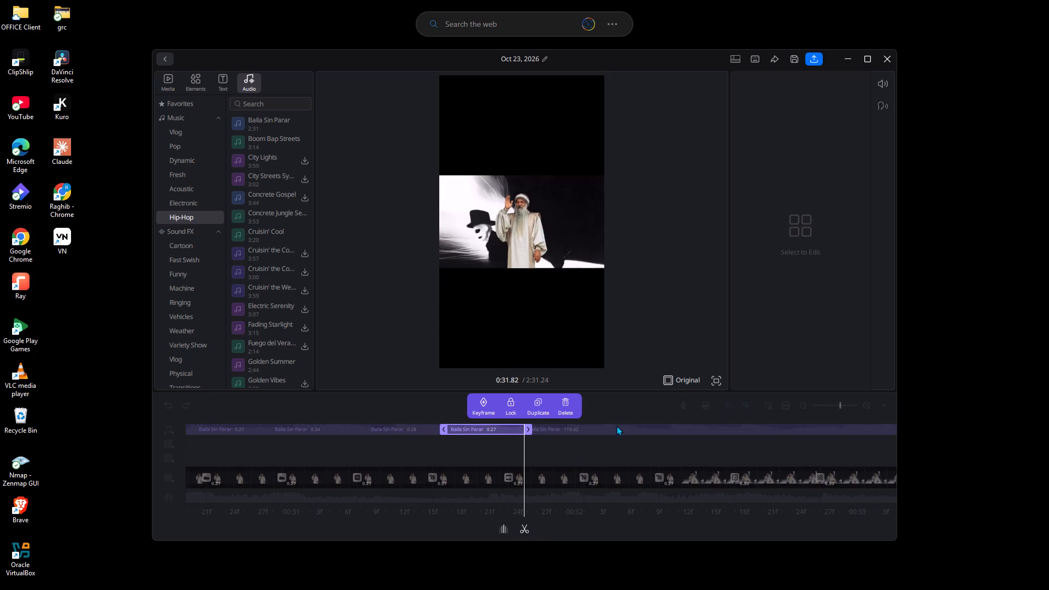
click(622, 430)
click(525, 529)
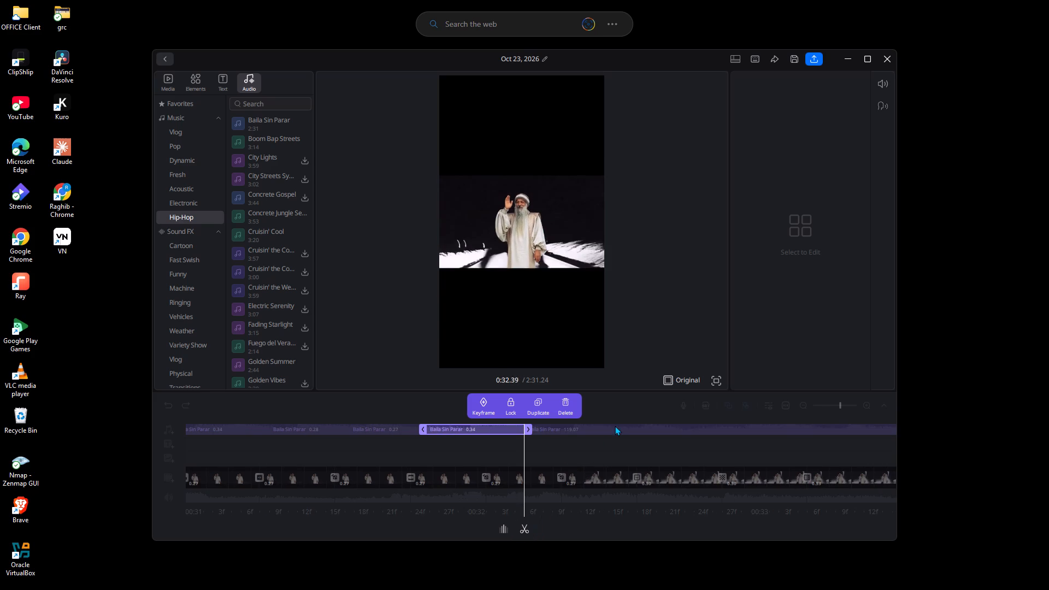
Cut the uncut remainder of the Baila Sin Parar audio at about 0:32.50 and 0:32.78.
click(620, 427)
click(527, 527)
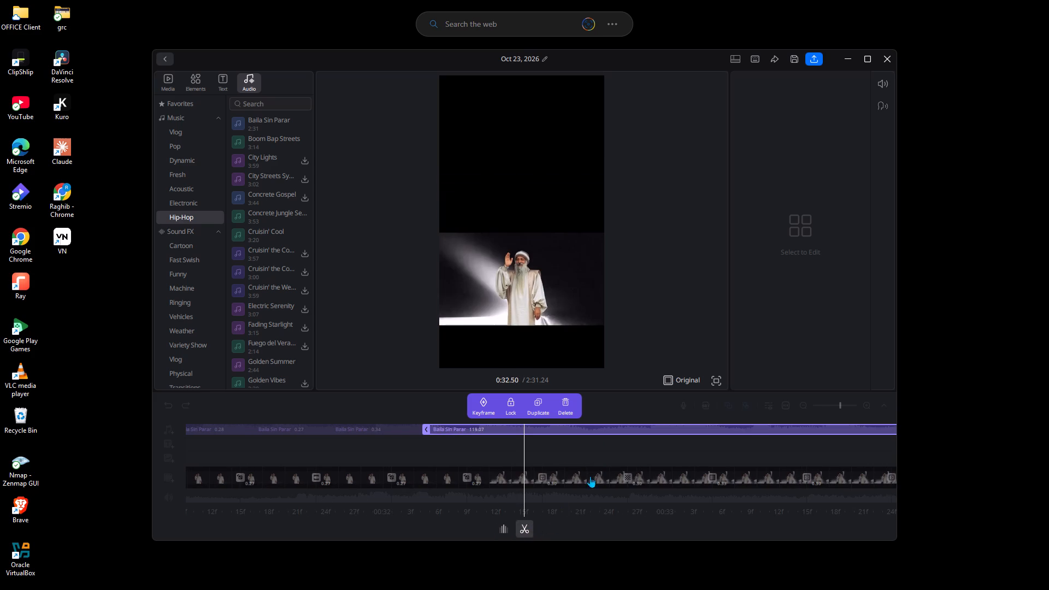
click(634, 436)
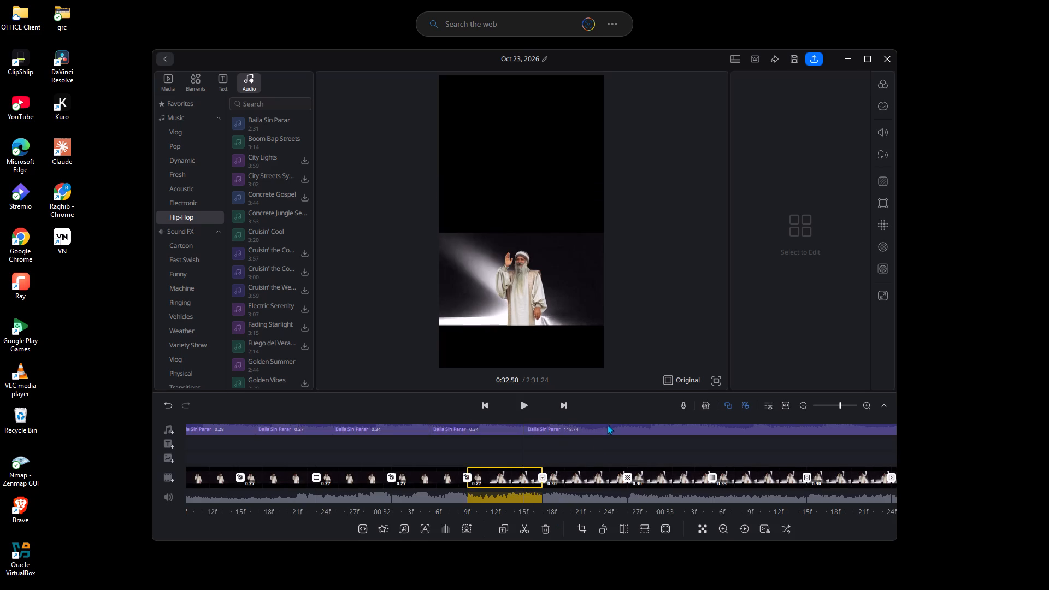
click(602, 429)
click(524, 531)
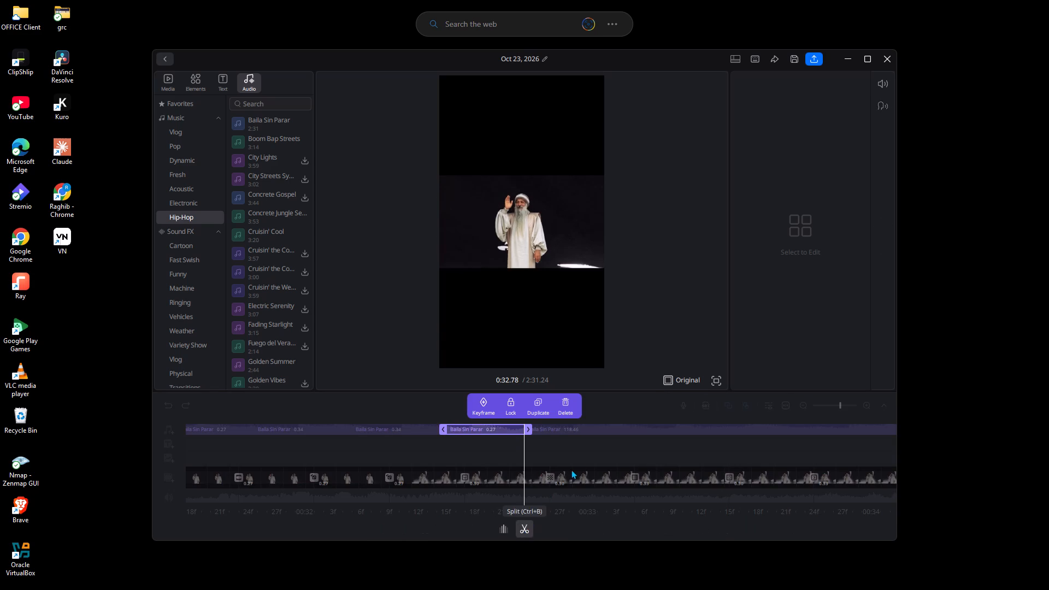
Split the video clip on the main track at about 0:33.00.
click(589, 478)
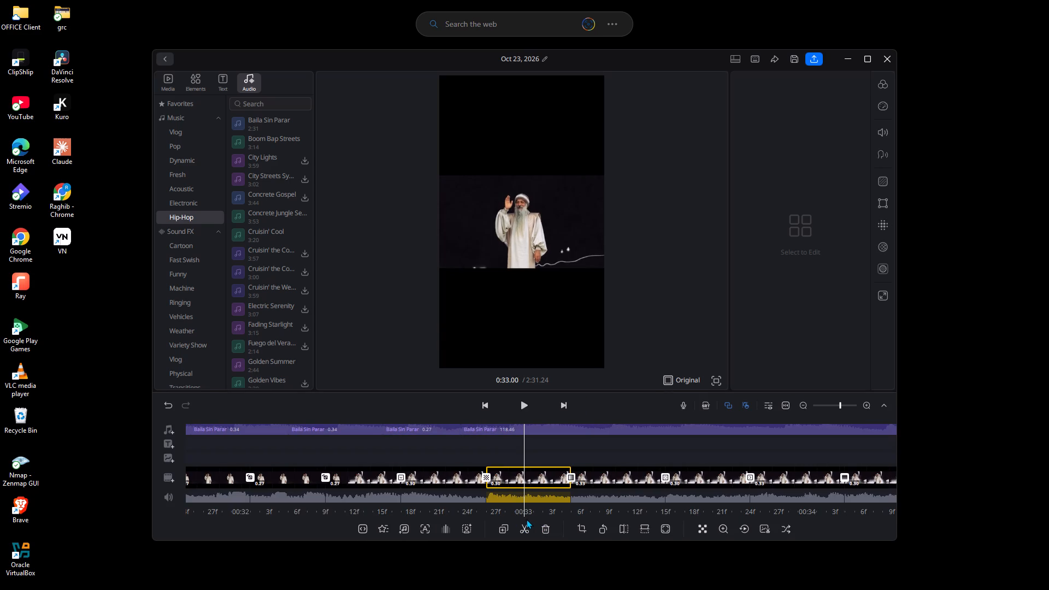
click(523, 528)
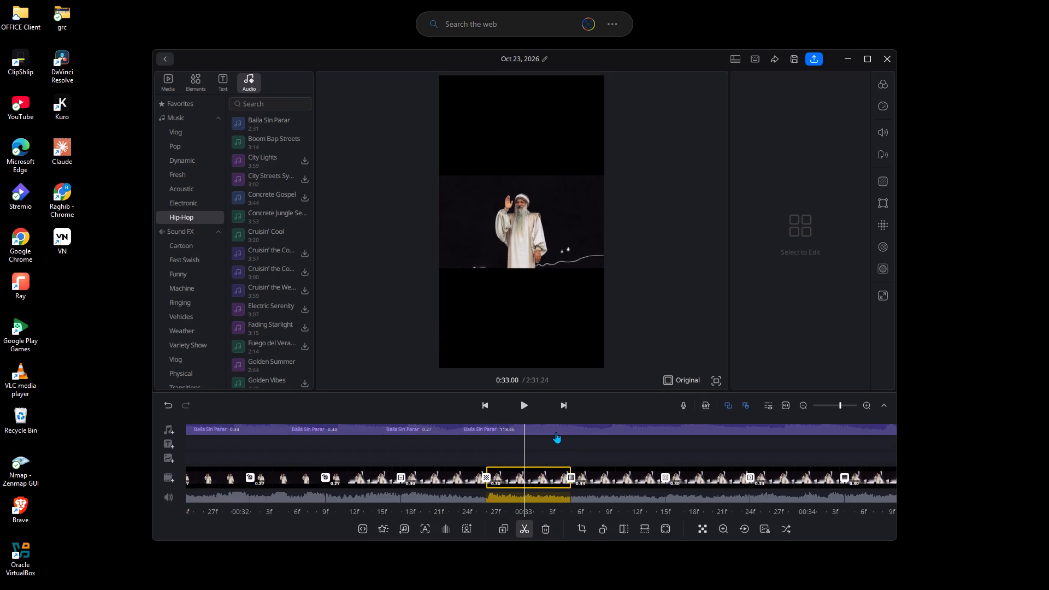
Split the rest of the Baila Sin Parar track at about 0:33.09, 0:33.29, 0:33.55 and 0:33.83.
click(549, 432)
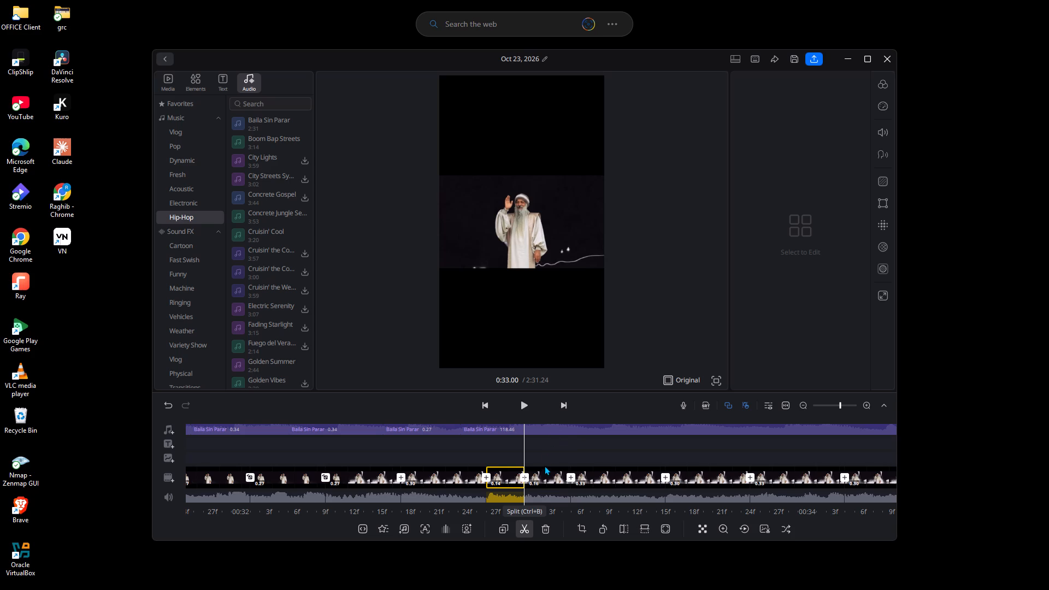
click(527, 525)
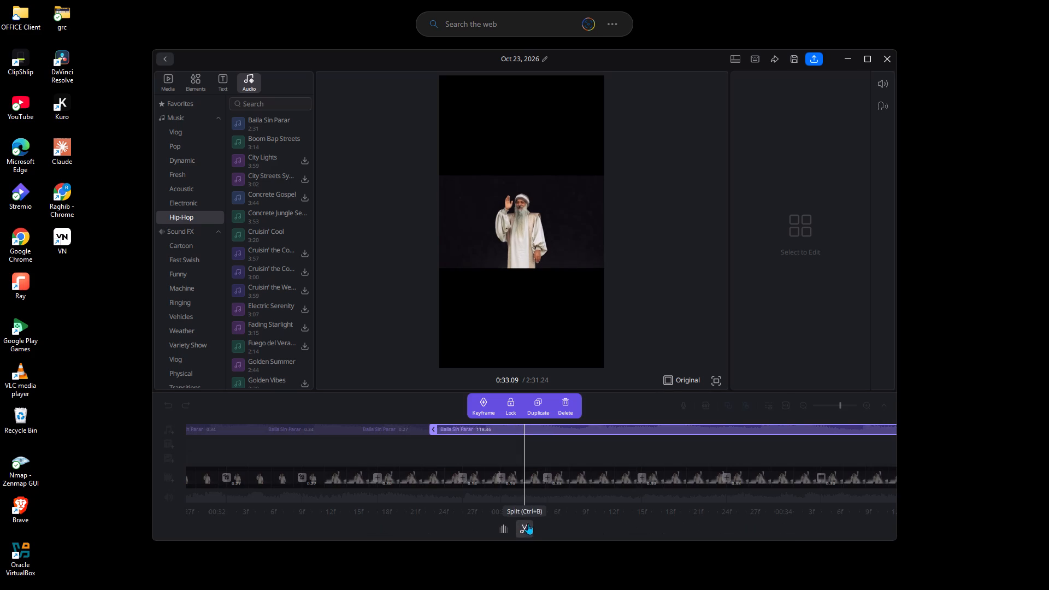
click(583, 427)
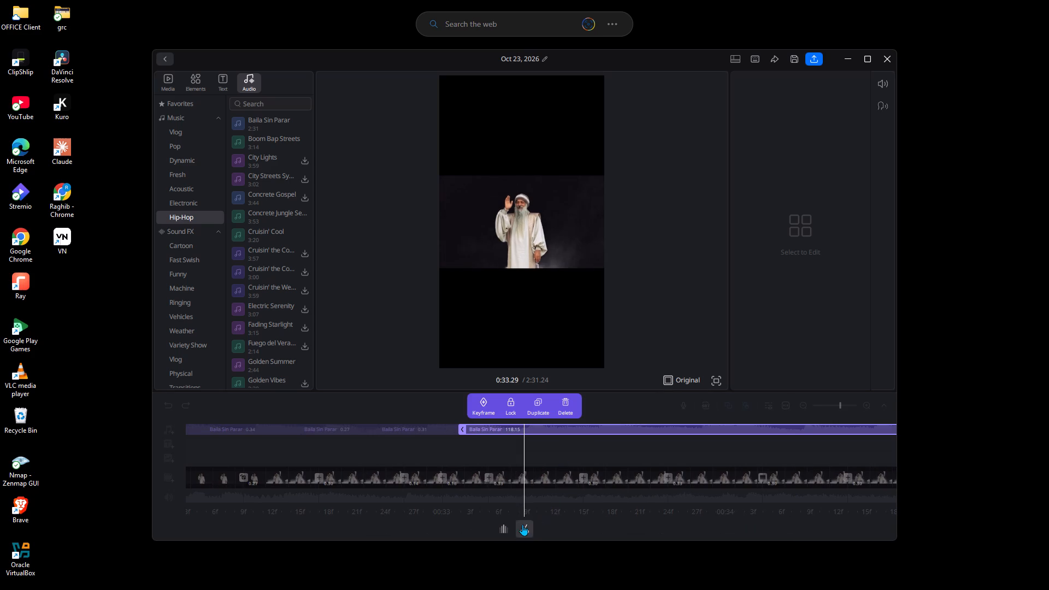
click(522, 524)
click(597, 430)
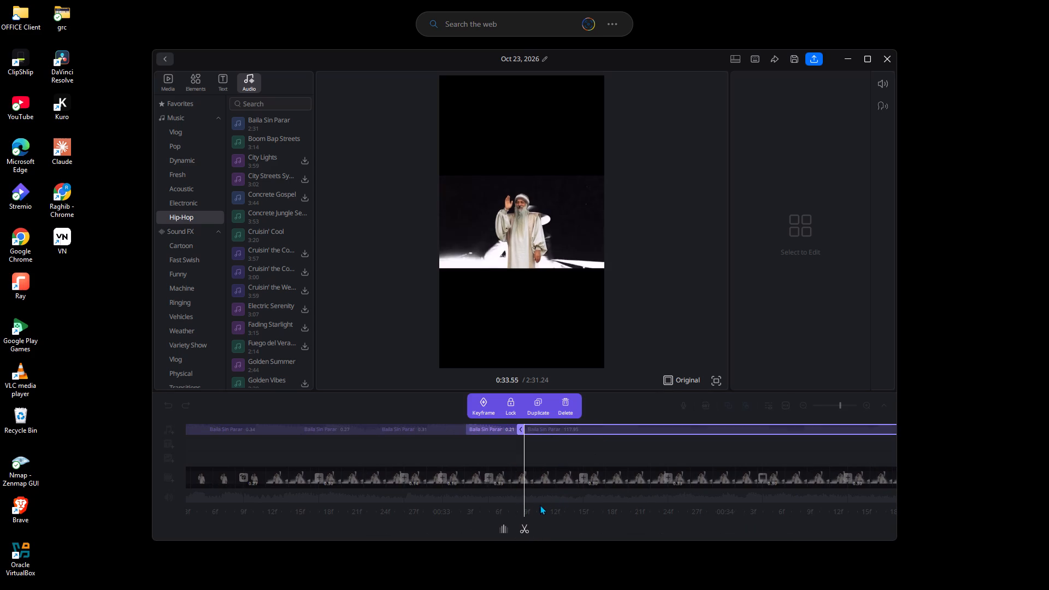
click(529, 526)
click(604, 430)
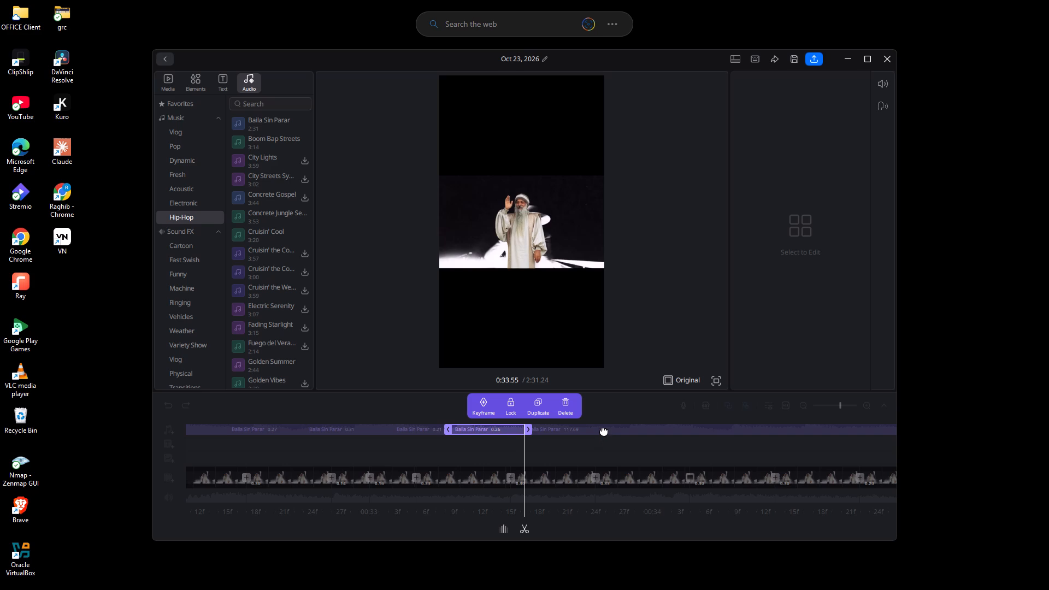
click(528, 527)
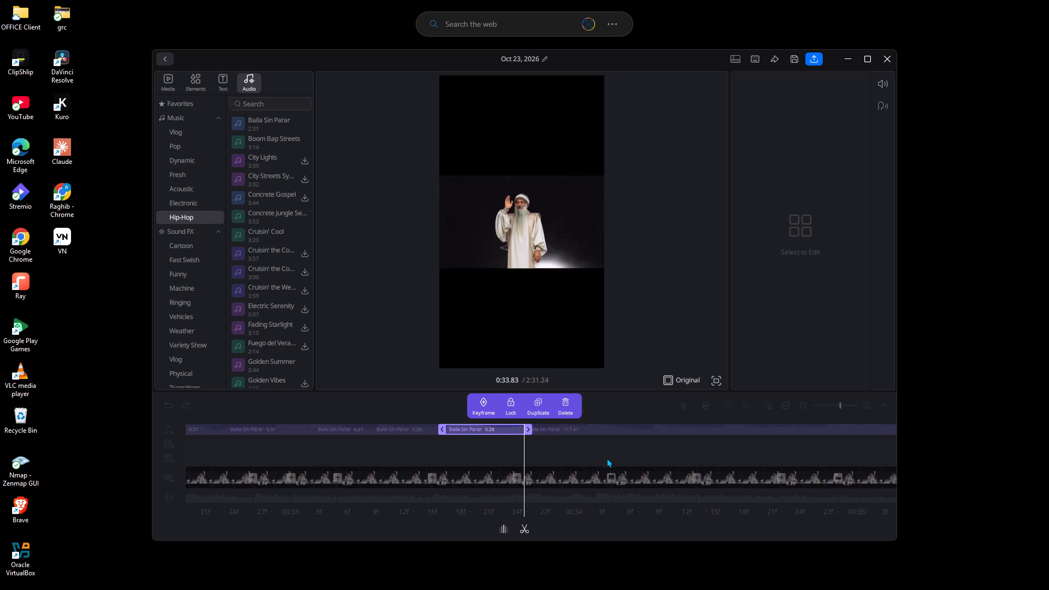
Cut the long leftover Baila Sin Parar segment at about 0:34.14, 0:34.37, 0:34.61 and 0:34.84.
click(613, 425)
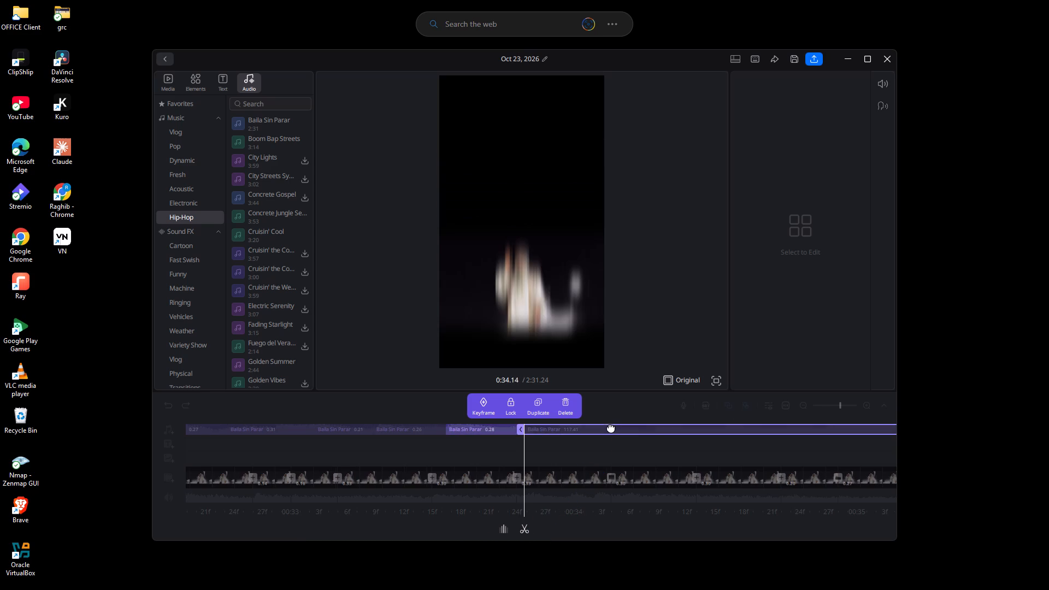
click(529, 526)
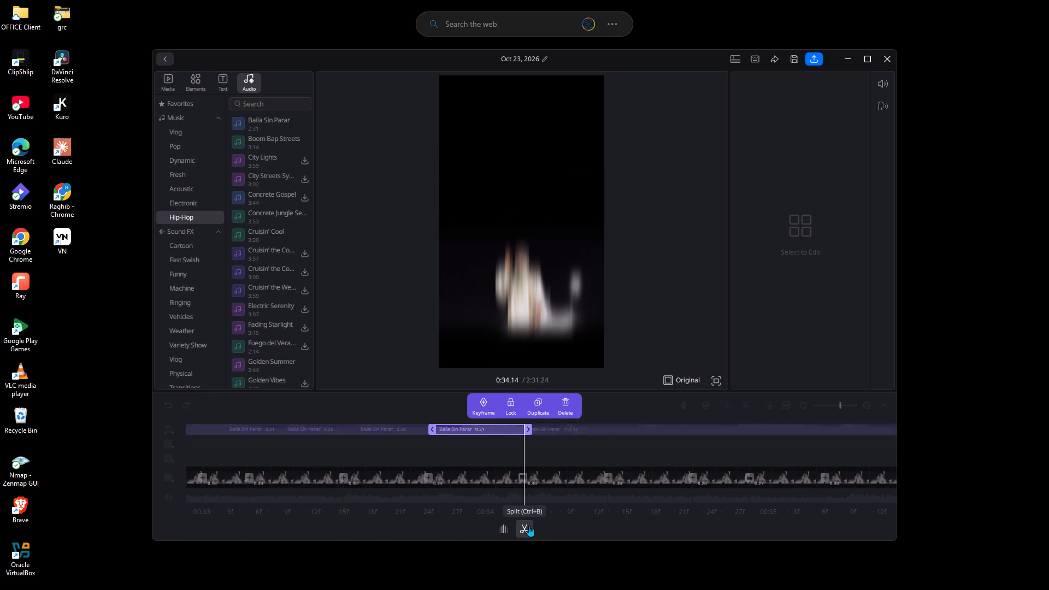
click(590, 426)
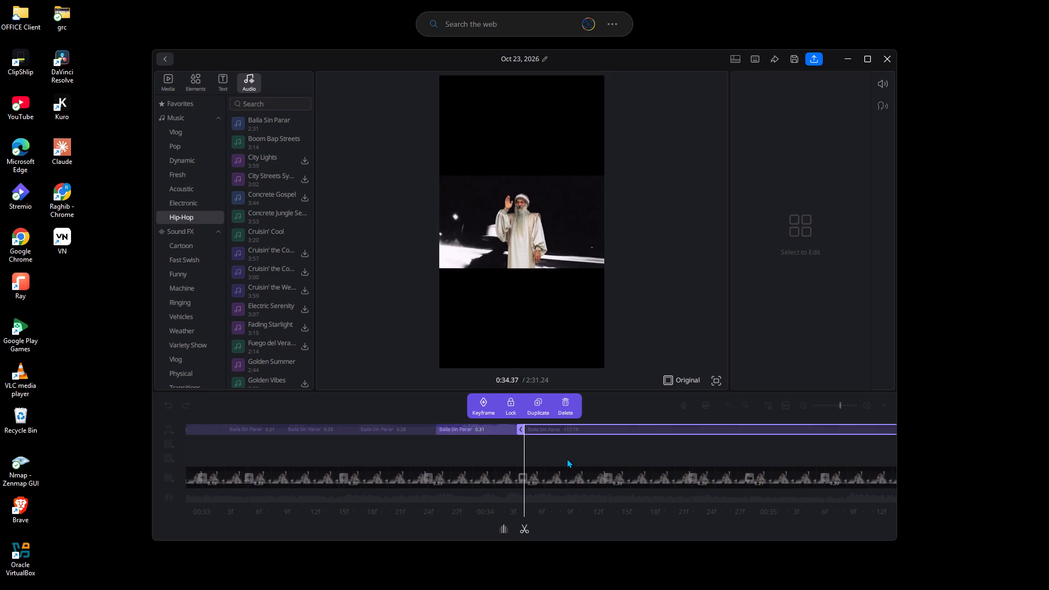
click(526, 527)
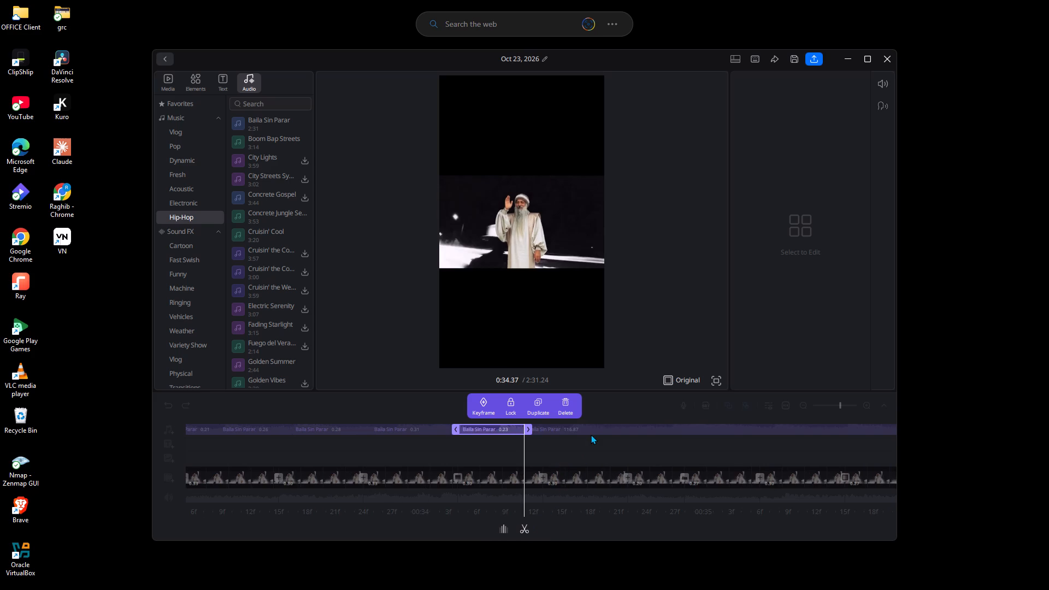
click(592, 432)
click(528, 526)
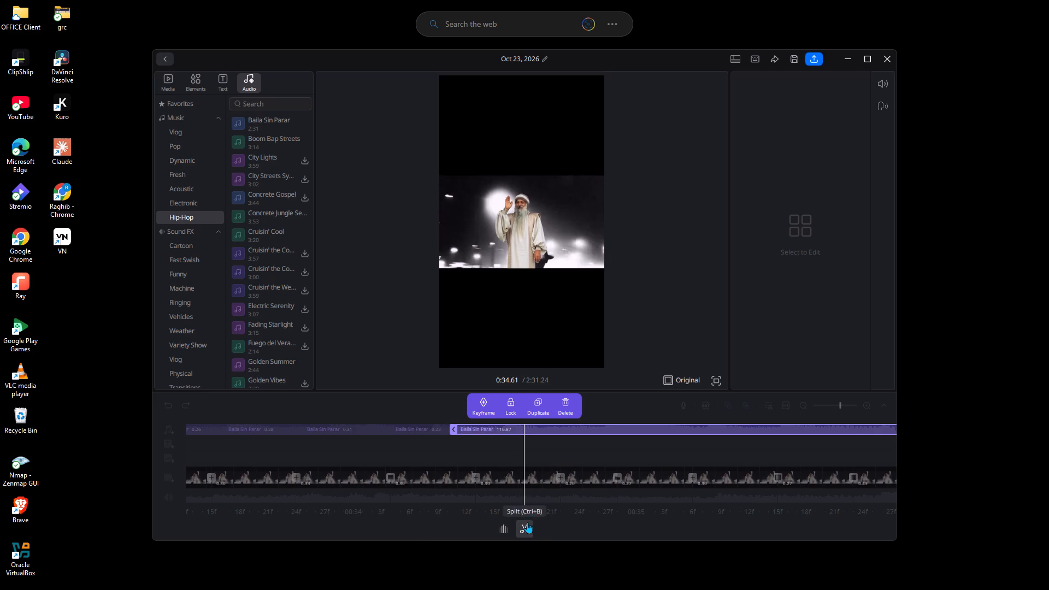
click(591, 427)
click(527, 524)
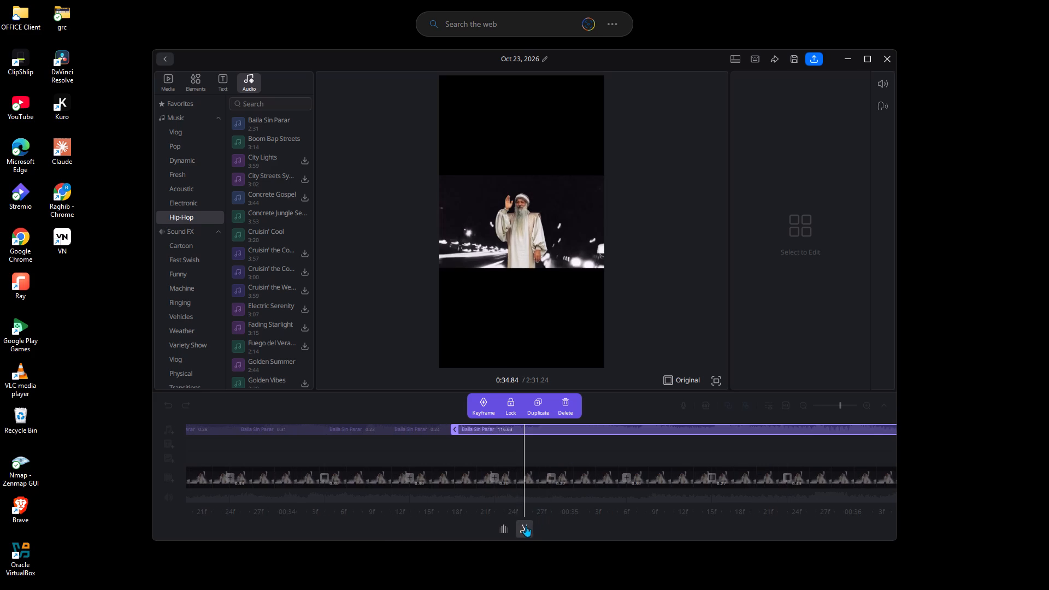
Split the remaining Baila Sin Parar audio at about 0:35.10, 0:35.31, 0:35.55 and 0:35.83.
click(598, 429)
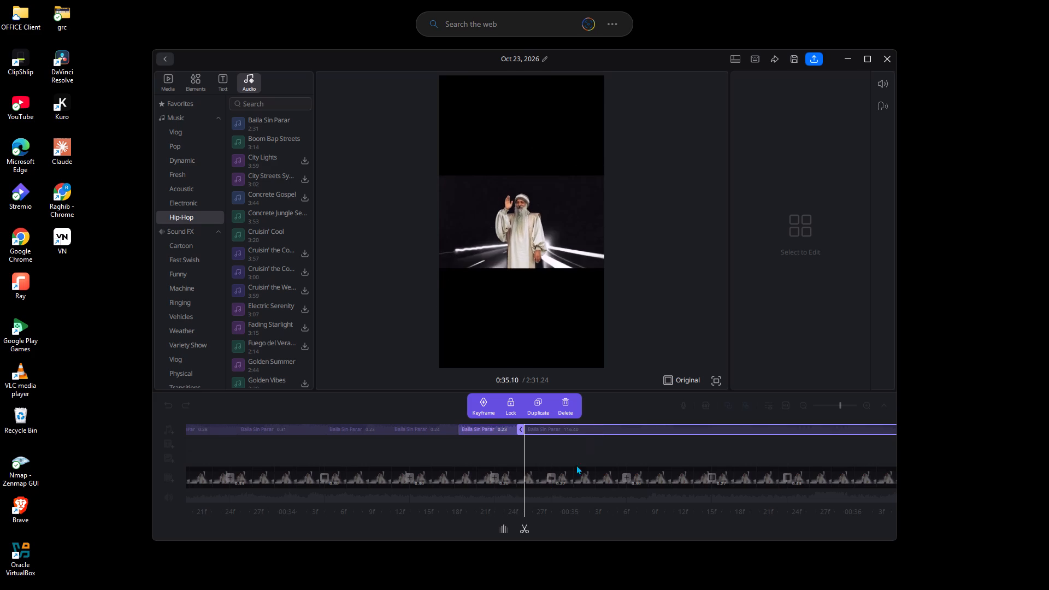
click(532, 525)
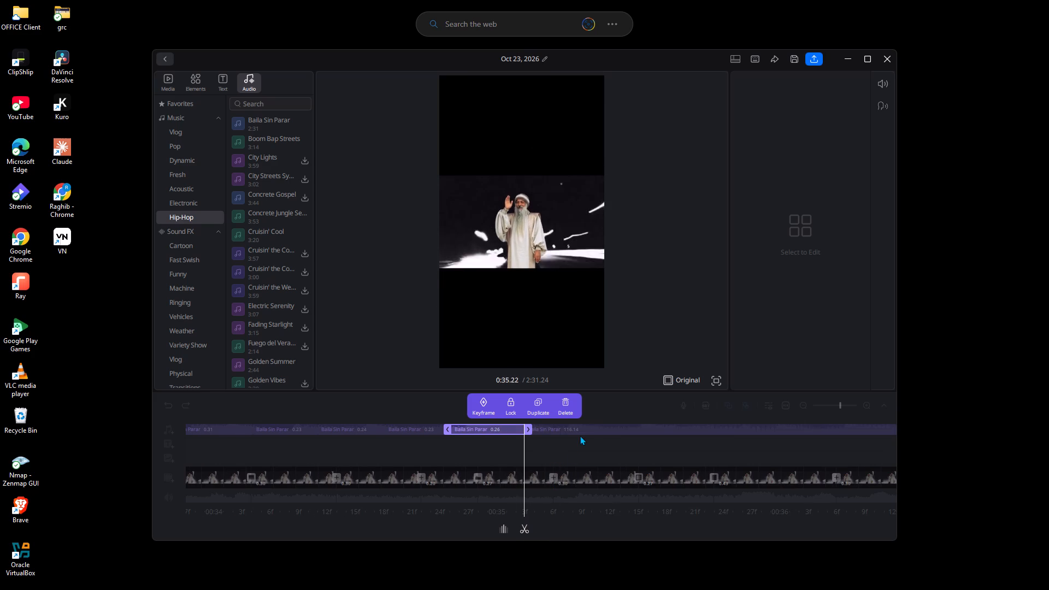
click(586, 427)
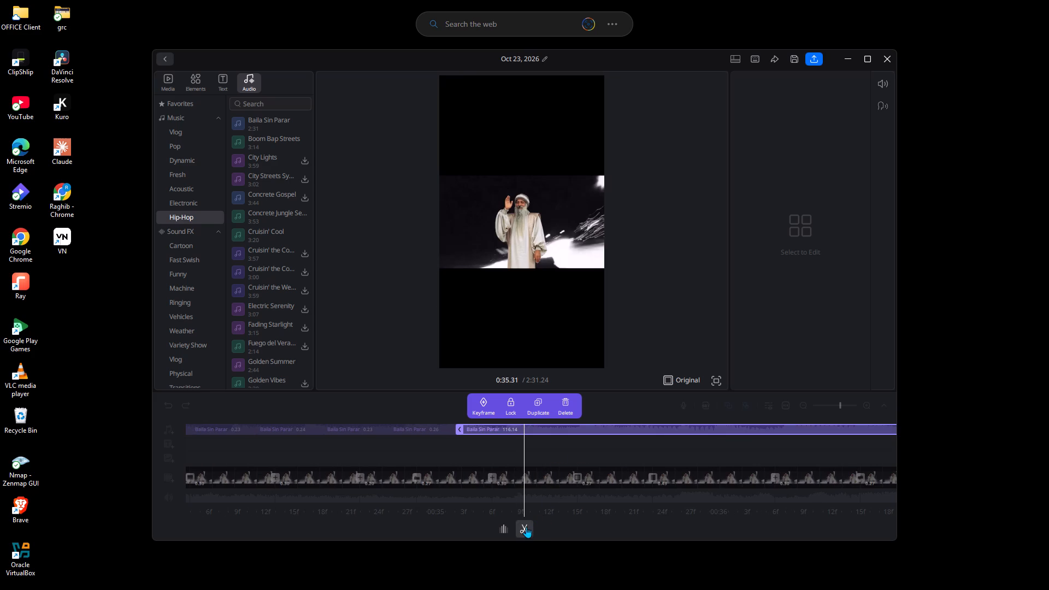
click(526, 527)
click(591, 434)
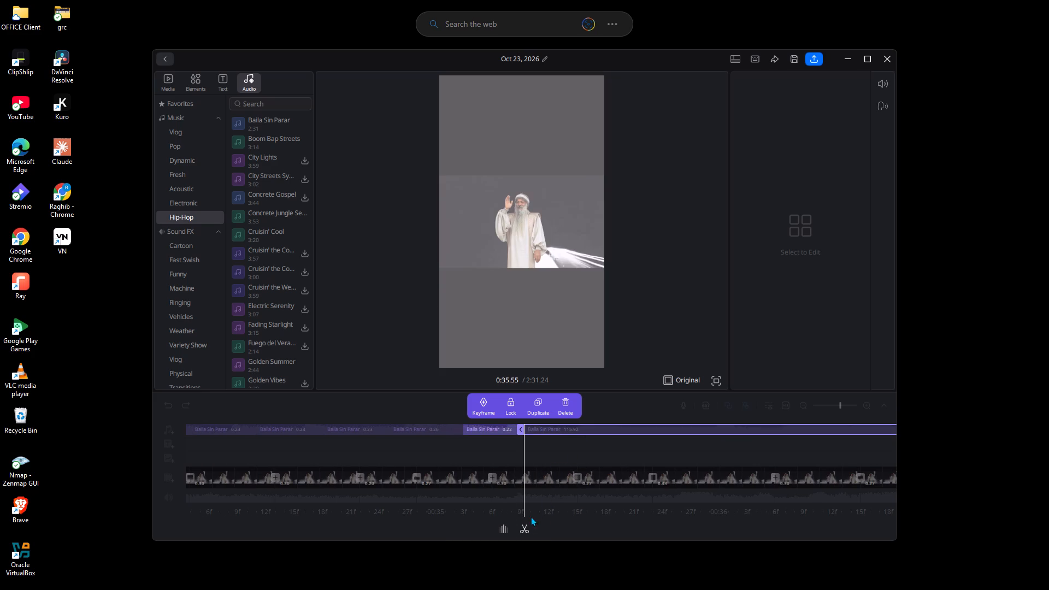
click(527, 527)
click(605, 426)
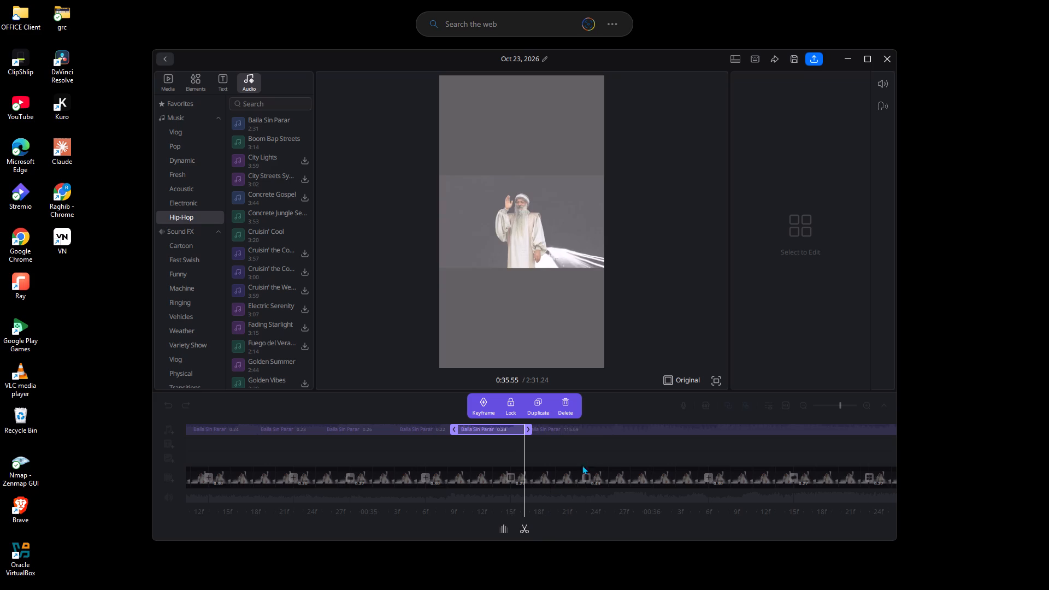
click(532, 529)
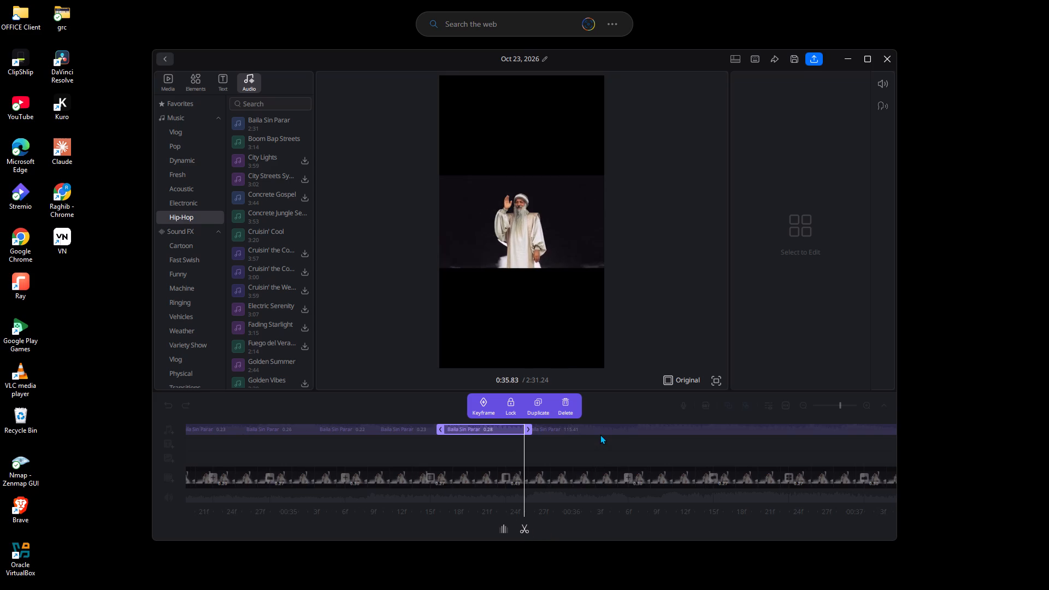
Split the uncut remainder of the Baila Sin Parar track at about 0:36.10, 0:36.36, 0:36.58 and 0:36.81.
click(601, 429)
click(526, 524)
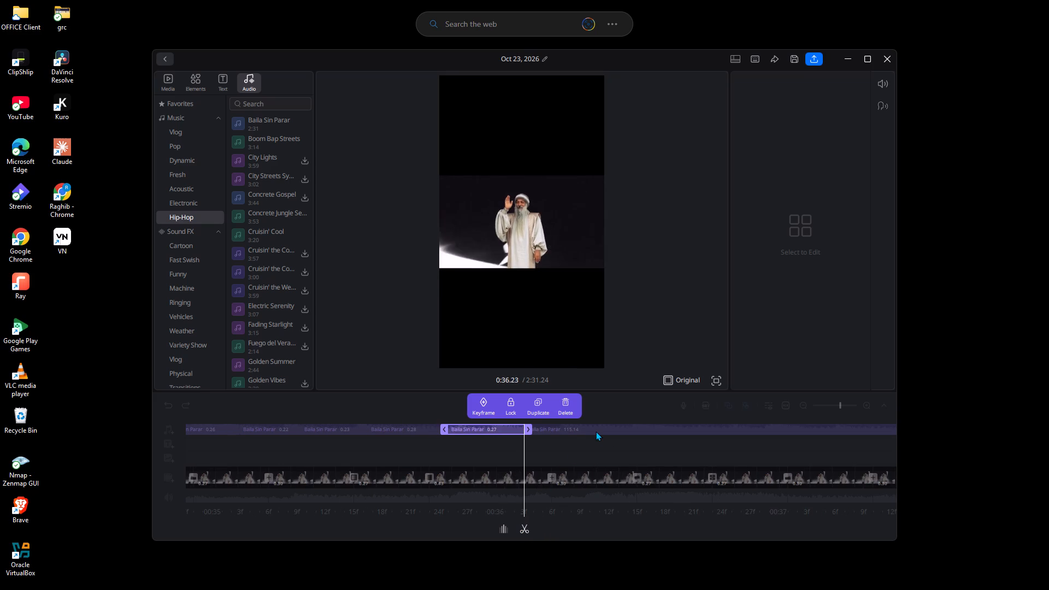
click(599, 430)
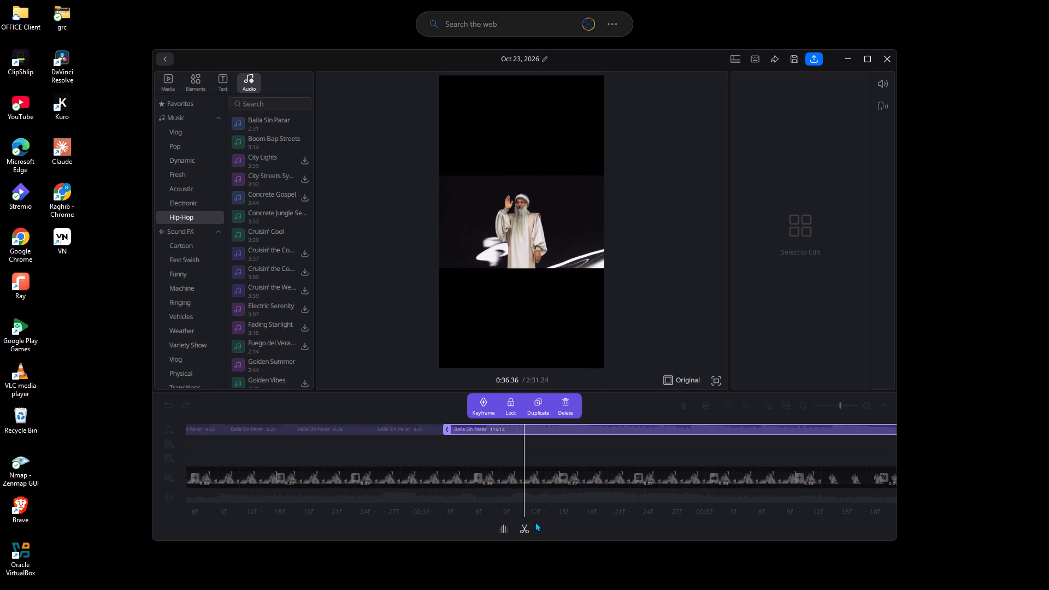
click(526, 526)
click(586, 432)
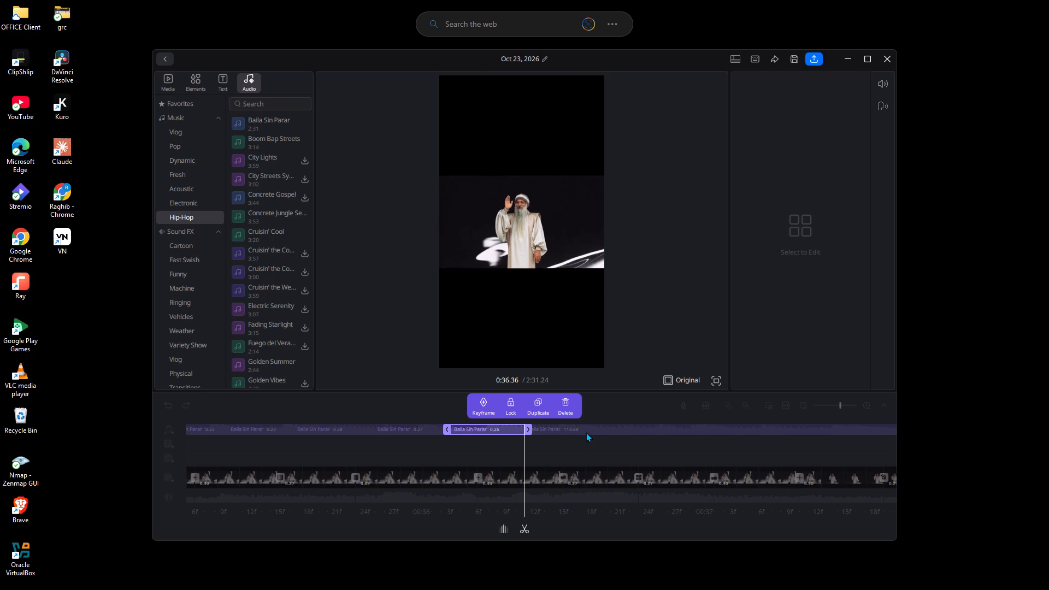
click(530, 527)
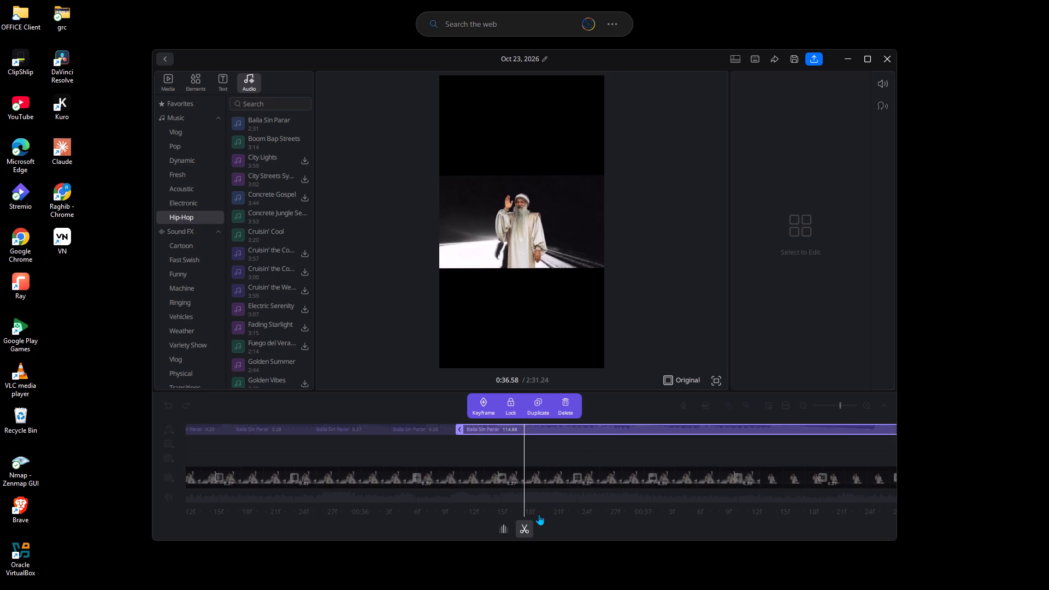
click(589, 432)
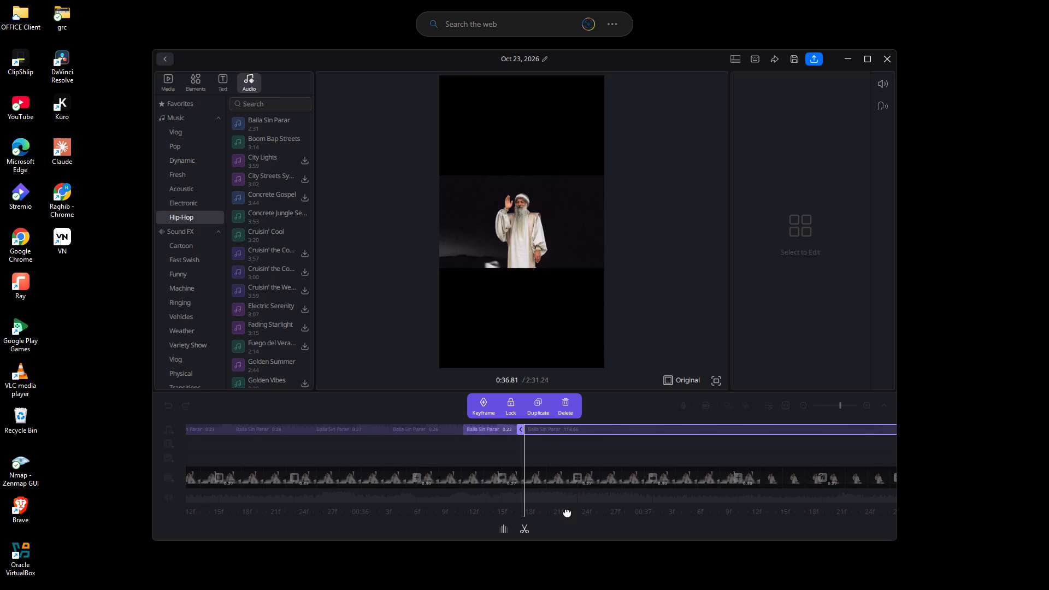
click(523, 530)
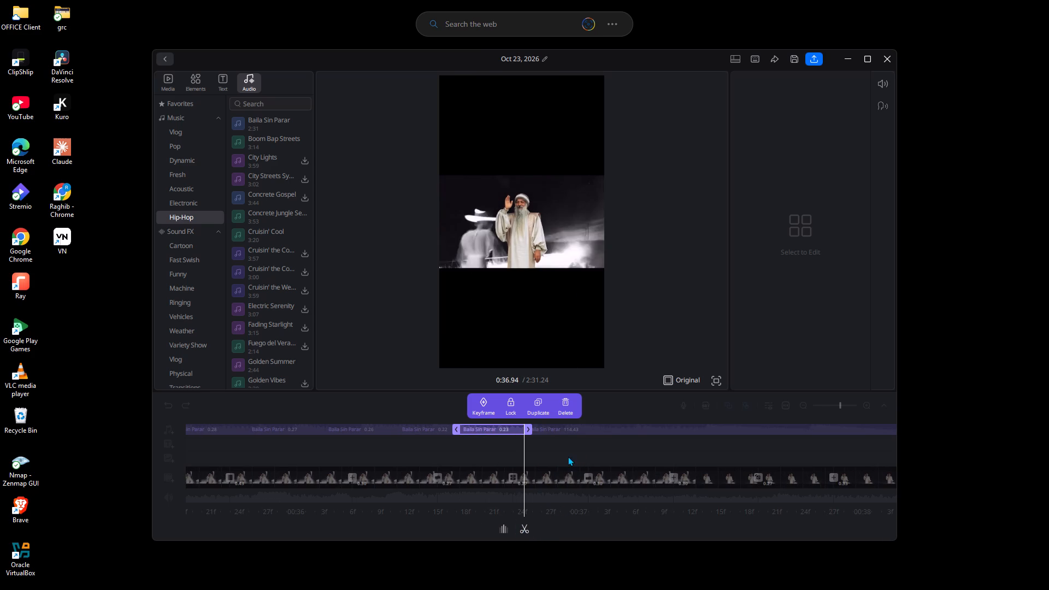
Split the remaining Baila Sin Parar audio at about 0:37.02, 0:37.23, 0:37.45 and 0:37.66.
click(584, 434)
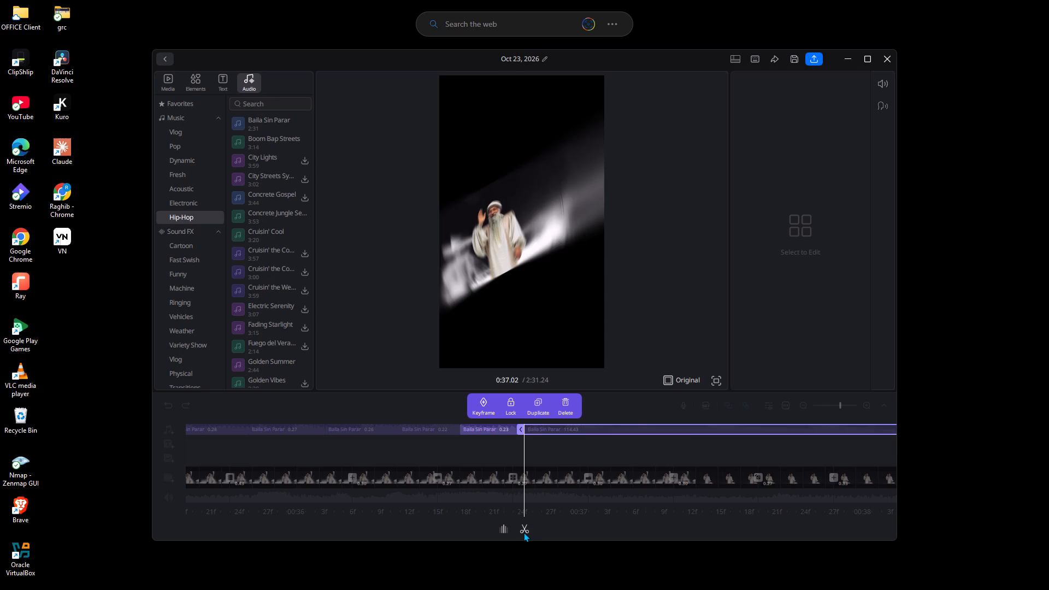
click(523, 532)
click(585, 433)
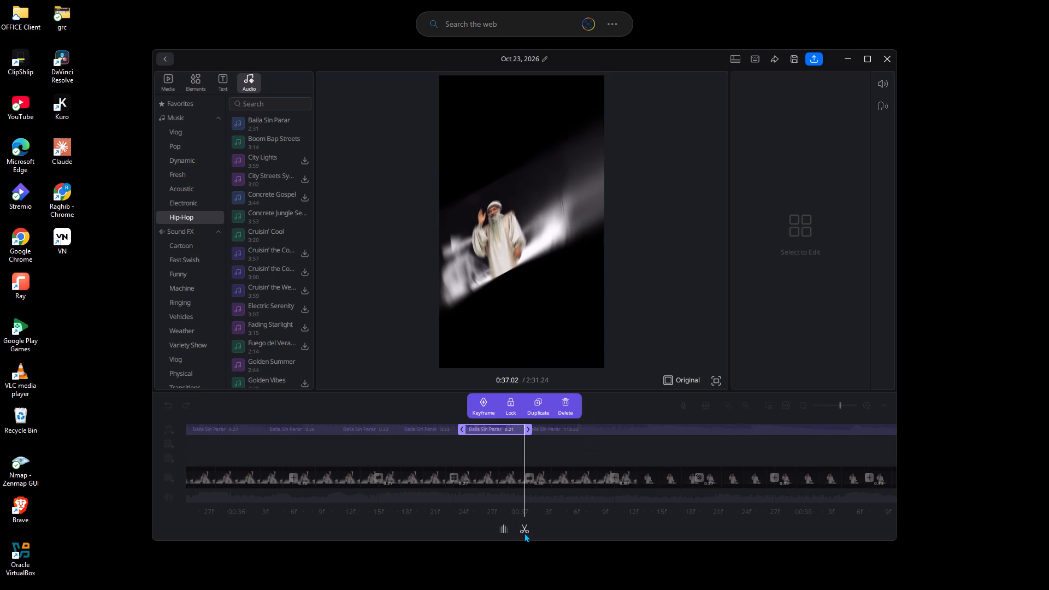
click(526, 530)
click(587, 431)
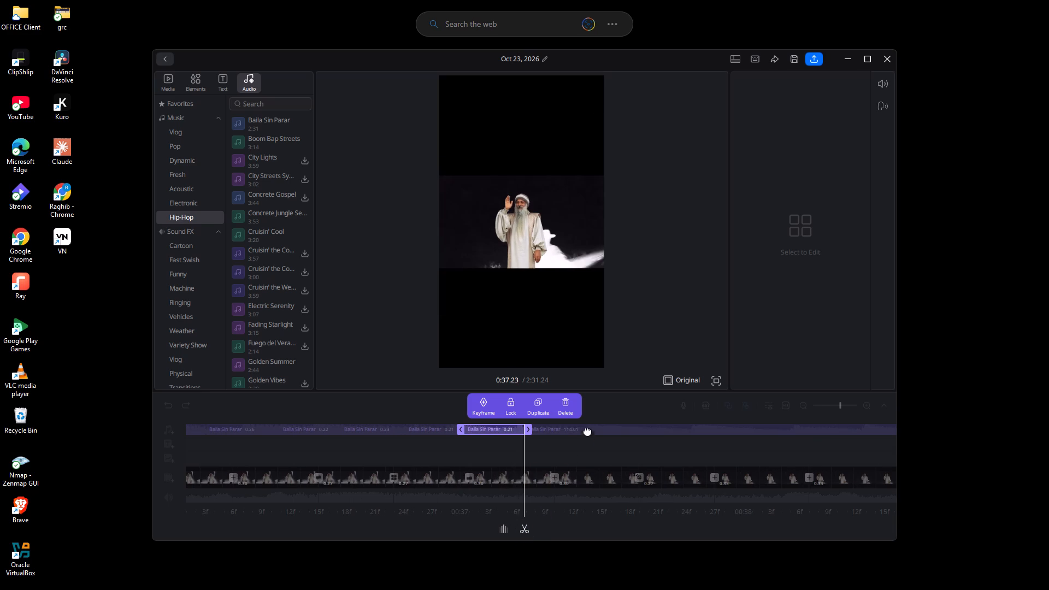
click(529, 529)
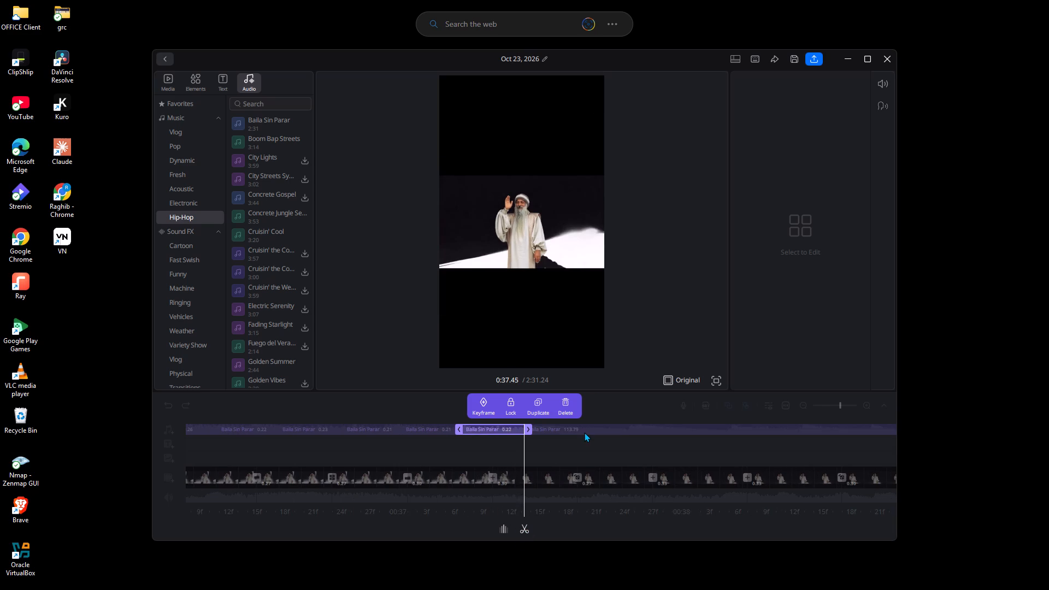
click(584, 432)
click(523, 523)
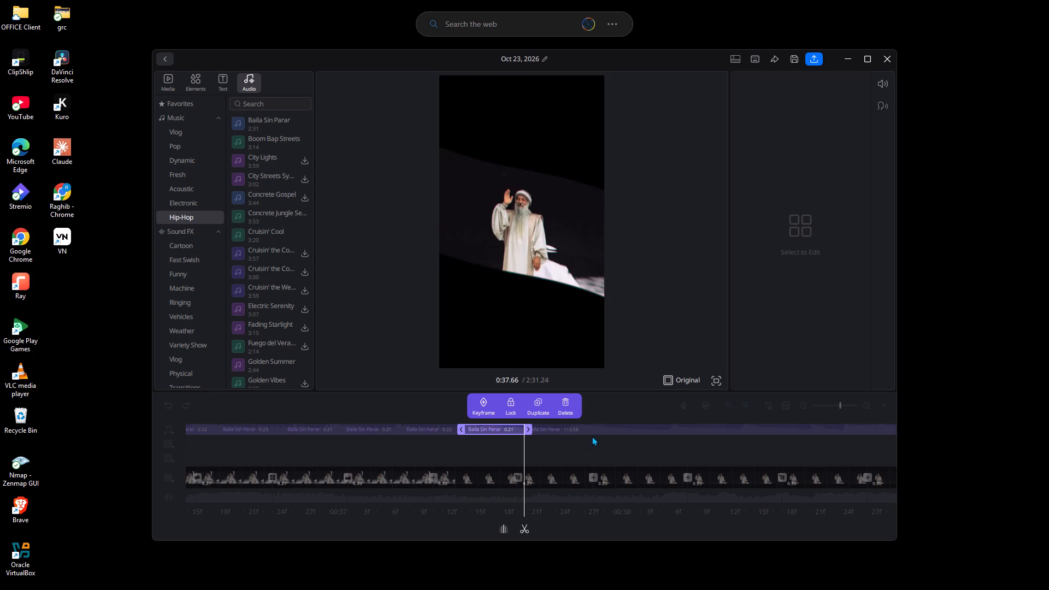
Split the video clip just past the last audio cut at about 0:37.74.
click(591, 435)
click(541, 480)
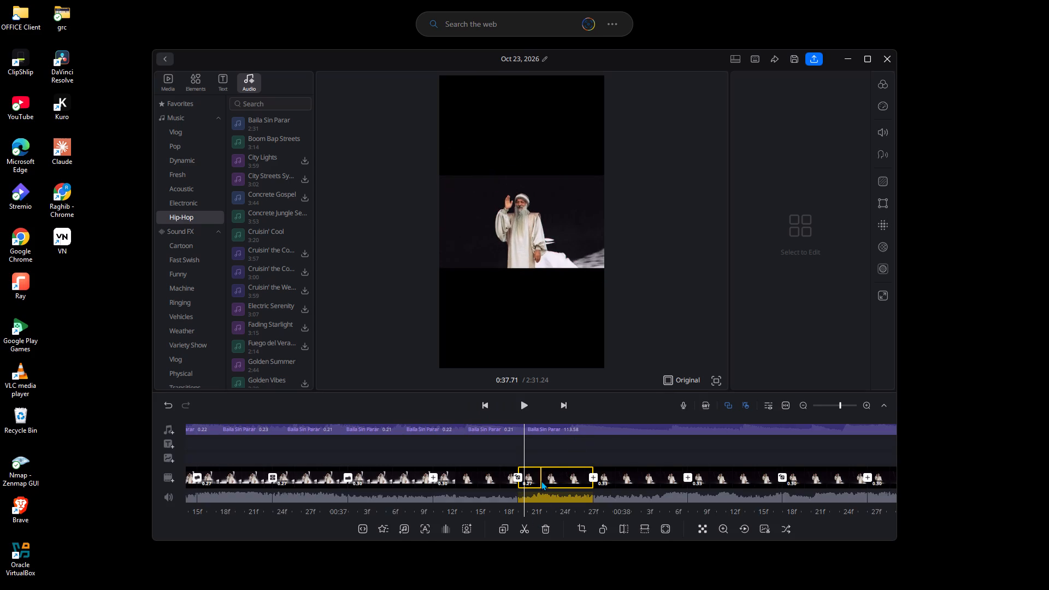
click(548, 482)
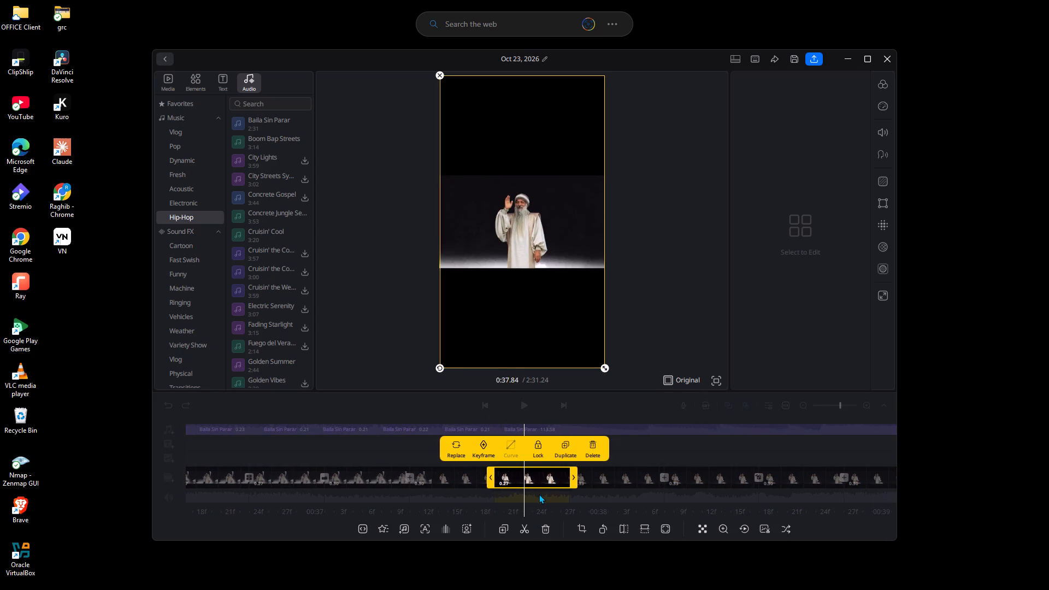
click(521, 528)
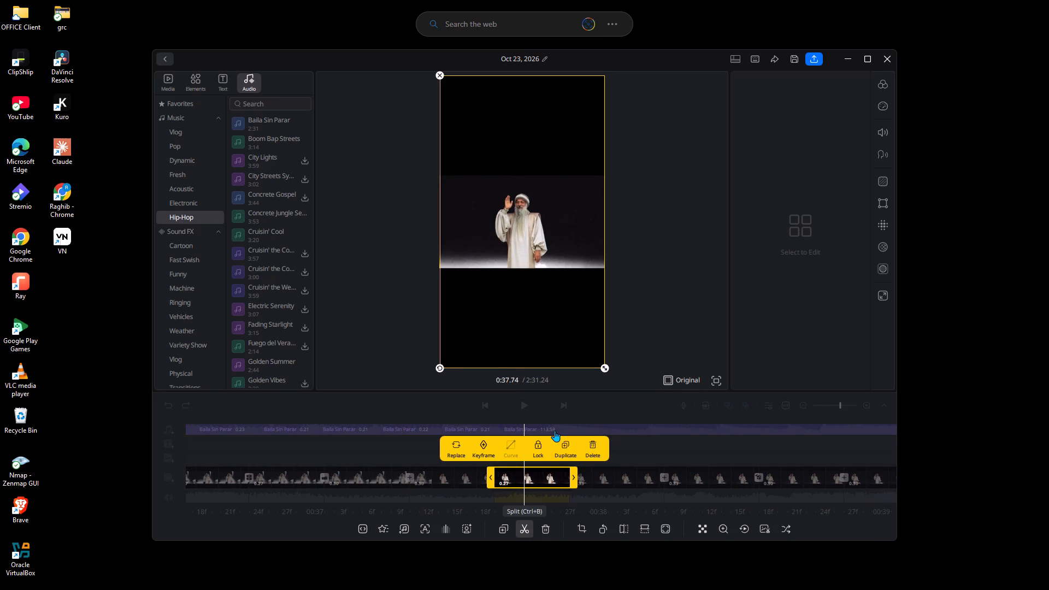
Return to the long leftover Baila Sin Parar segment and split it at about 0:37.81, 0:37.99, 0:38.17 and 0:38.36.
click(539, 430)
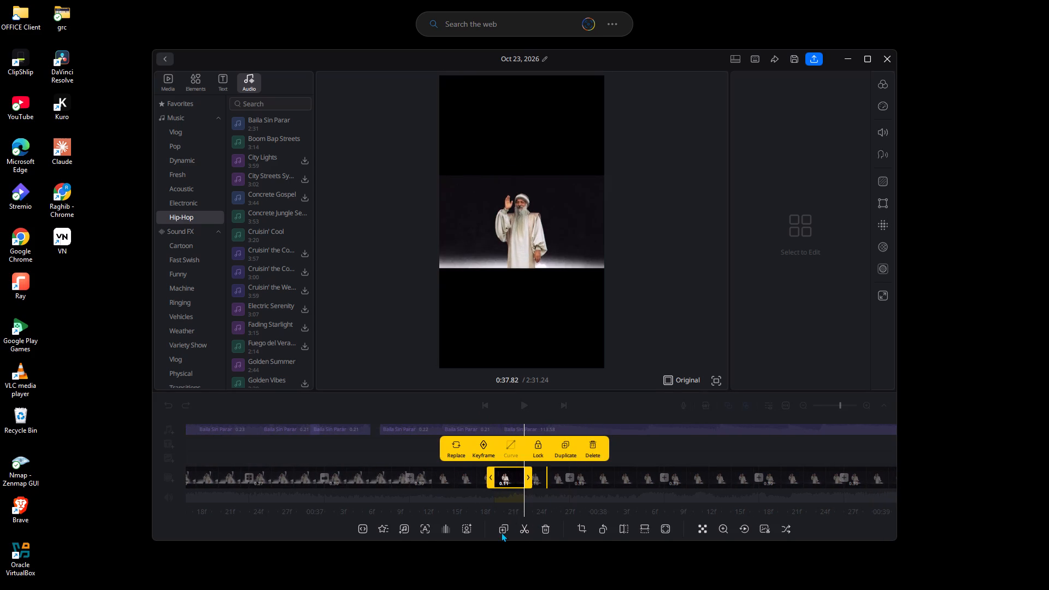
click(545, 427)
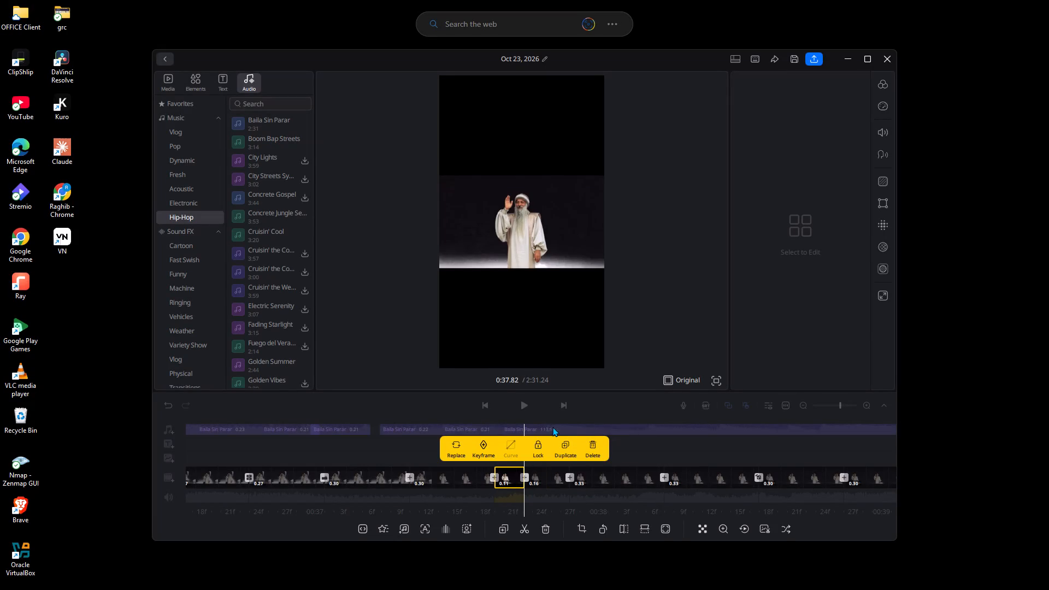
click(530, 524)
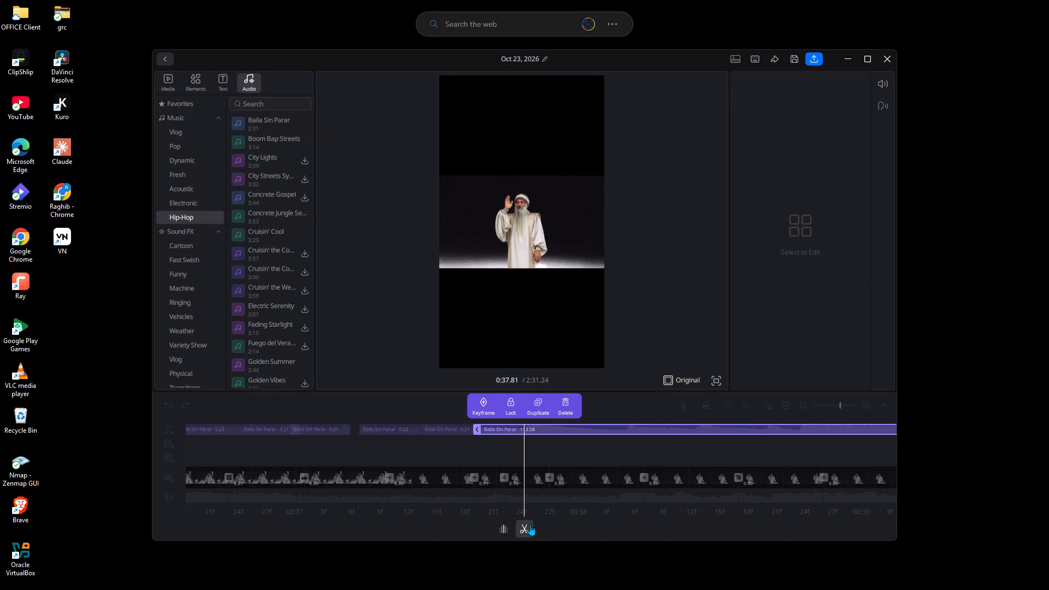
click(575, 428)
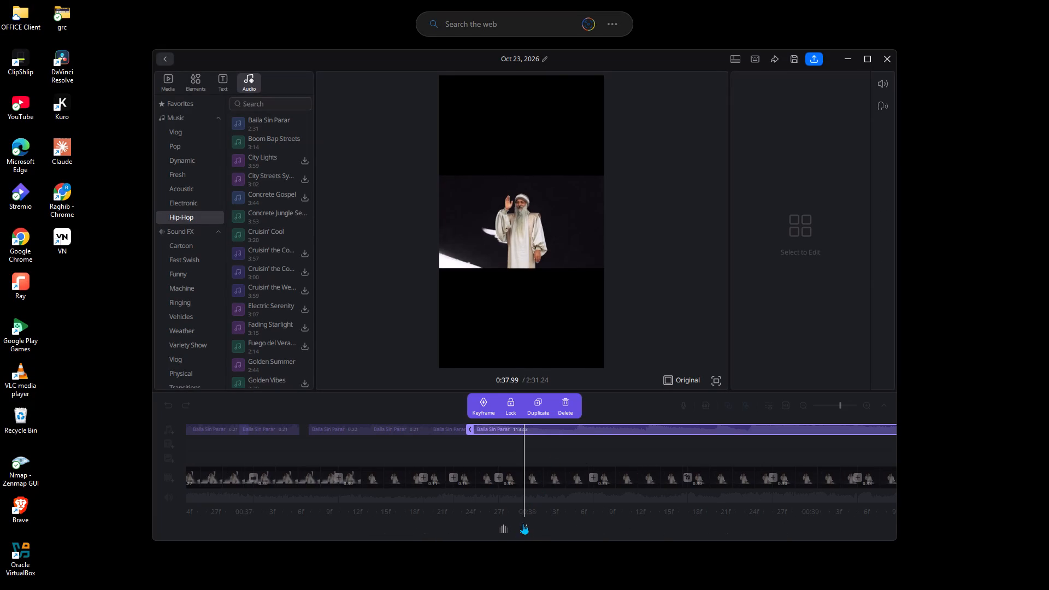
click(523, 526)
click(575, 425)
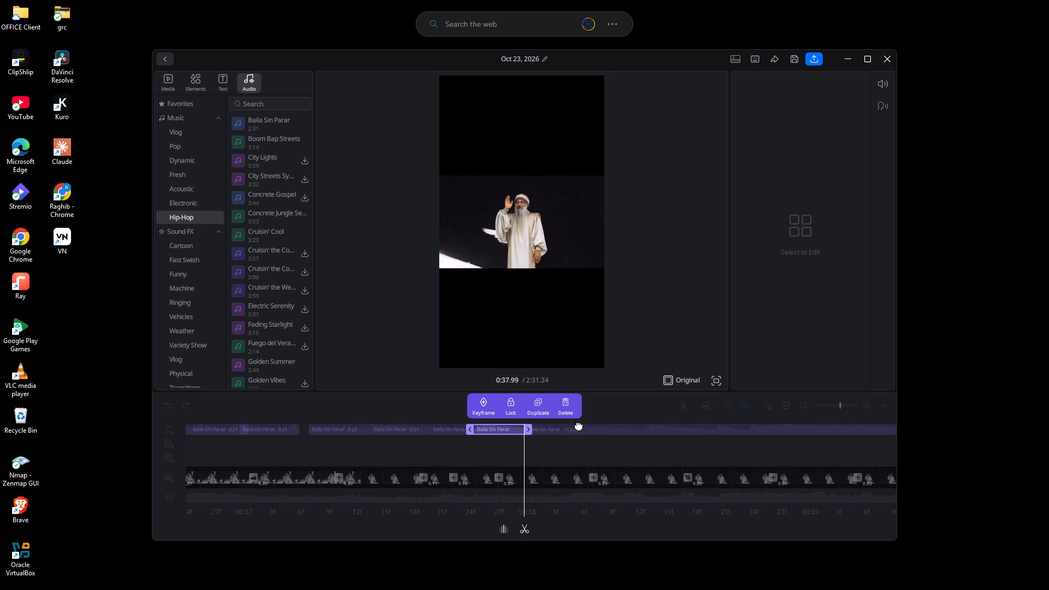
click(527, 526)
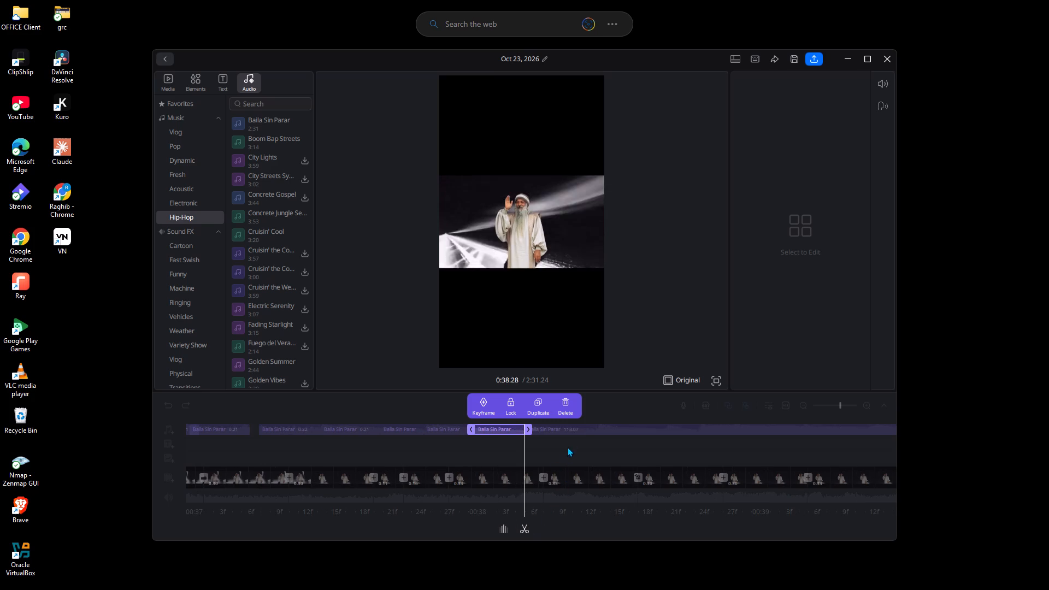
click(581, 429)
click(520, 530)
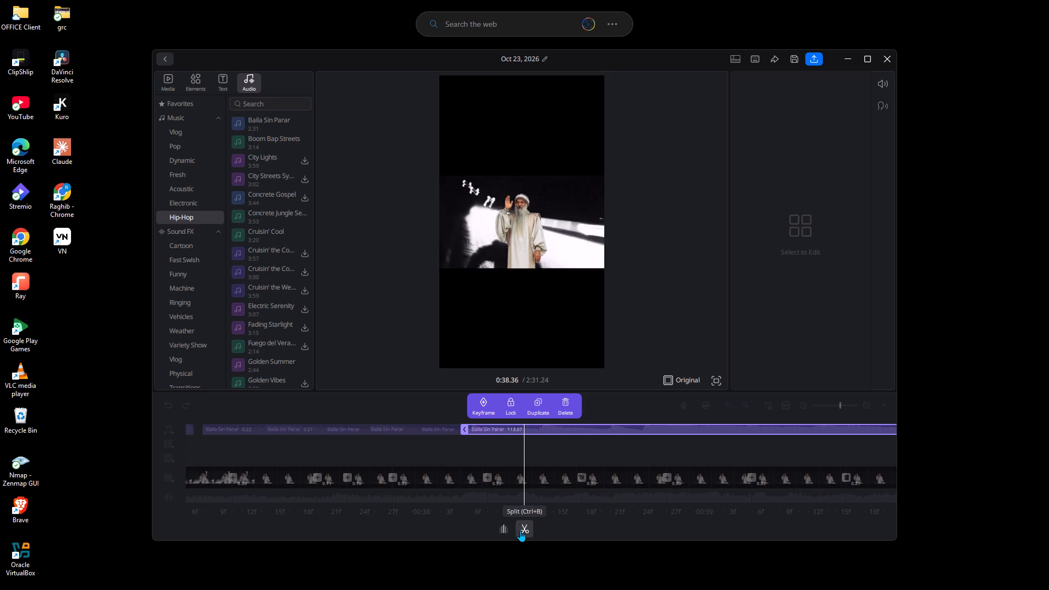
Cut the uncut remainder of the Baila Sin Parar track at about 0:38.58, 0:38.79, 0:38.98 and 0:39.15.
click(586, 429)
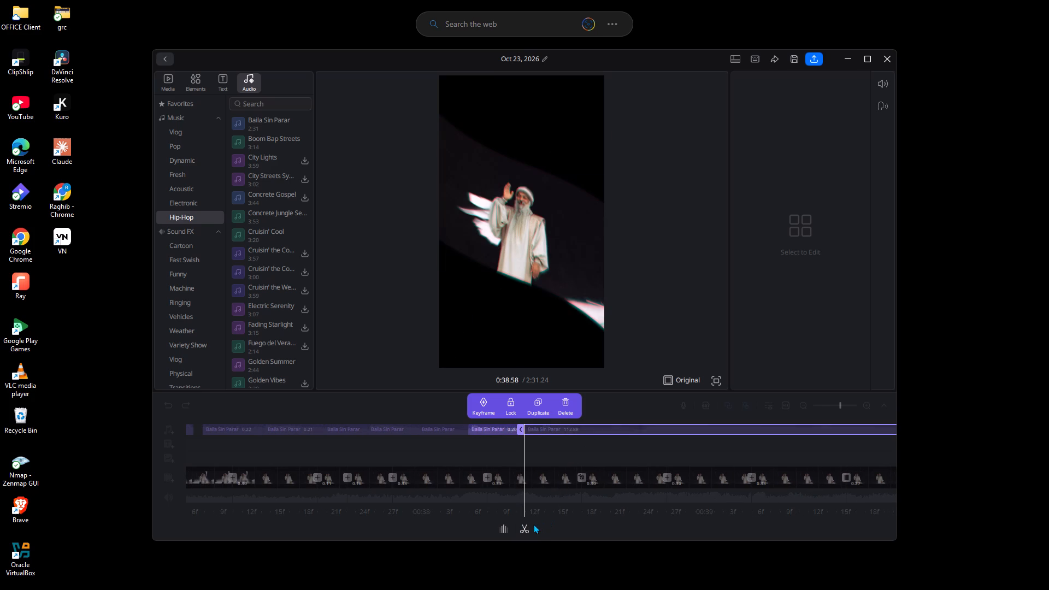
click(529, 526)
click(585, 430)
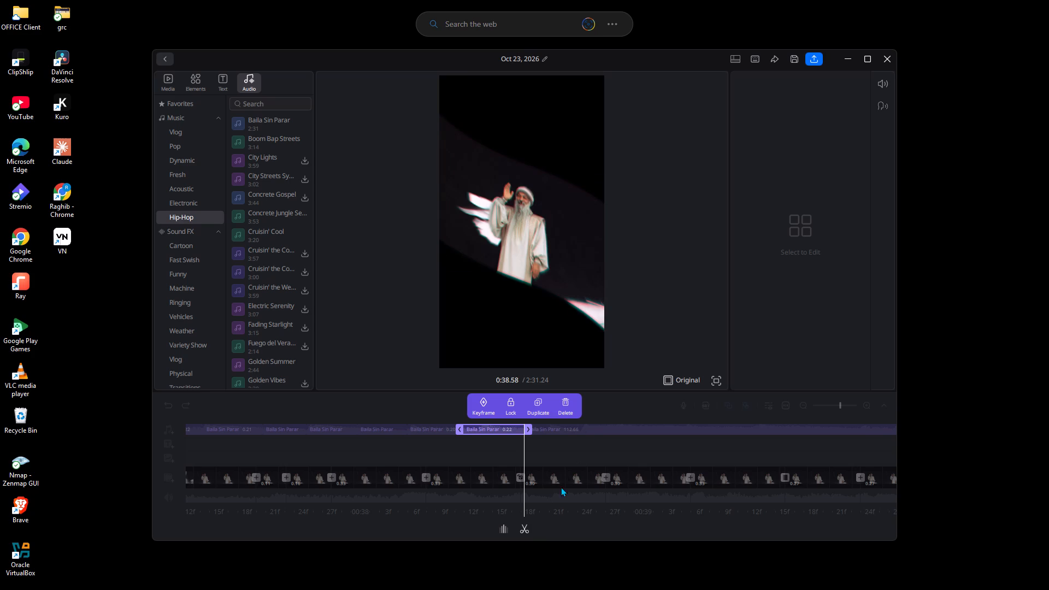
click(526, 526)
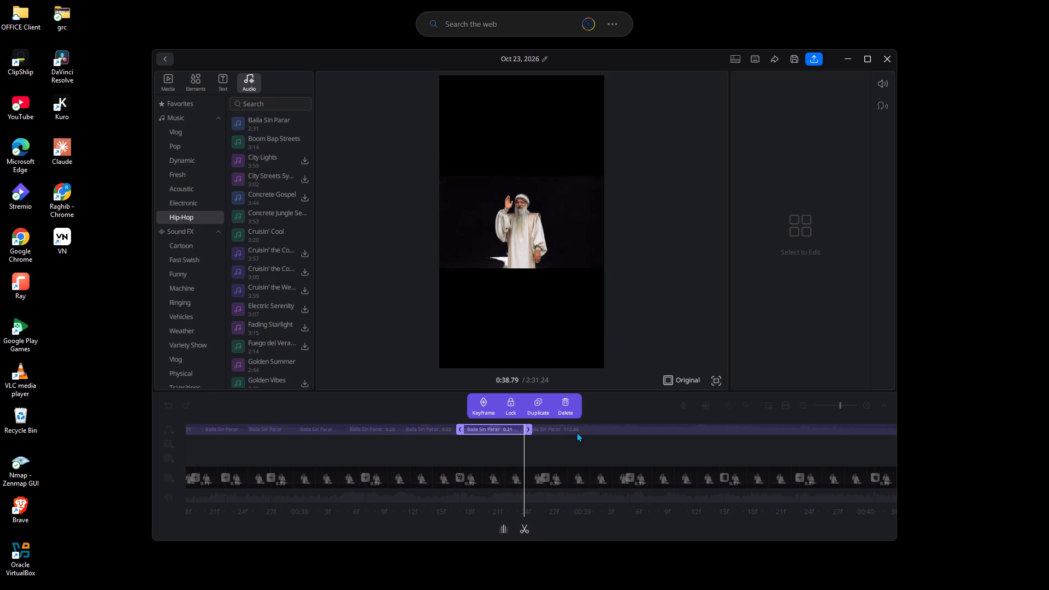
click(576, 432)
click(524, 526)
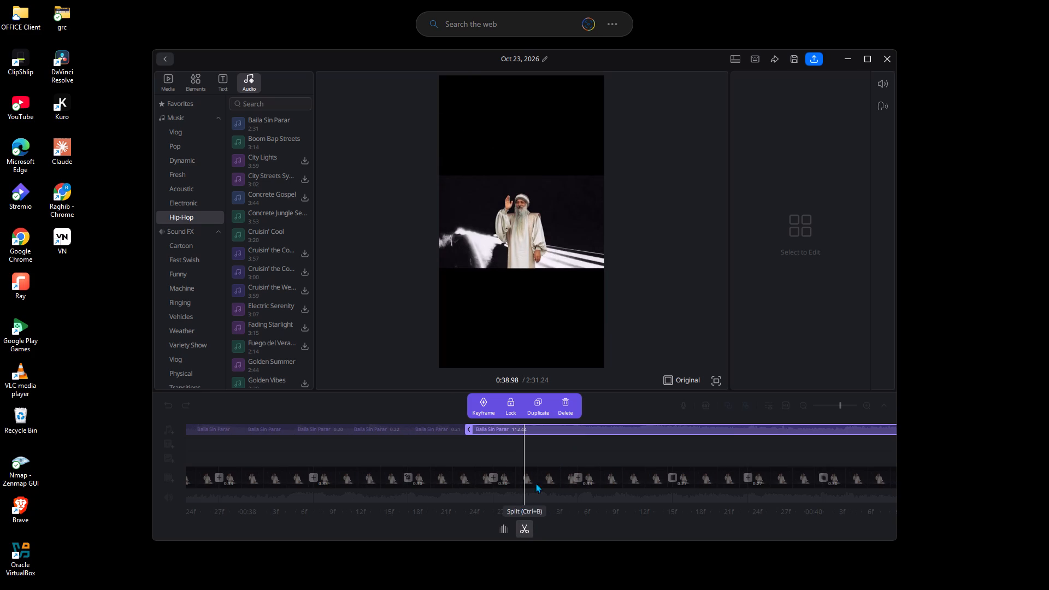
click(575, 428)
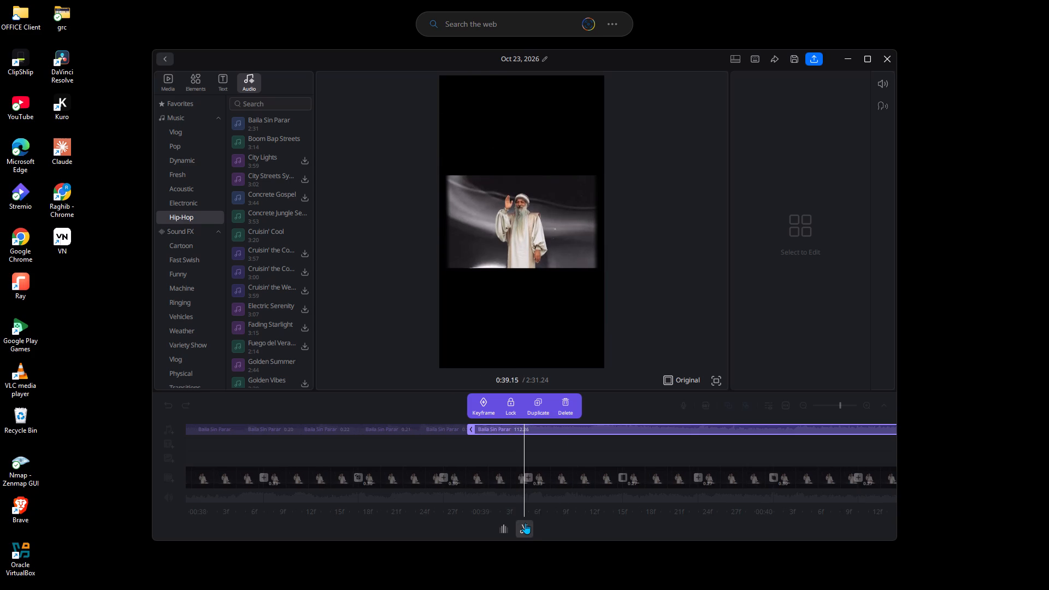
click(525, 523)
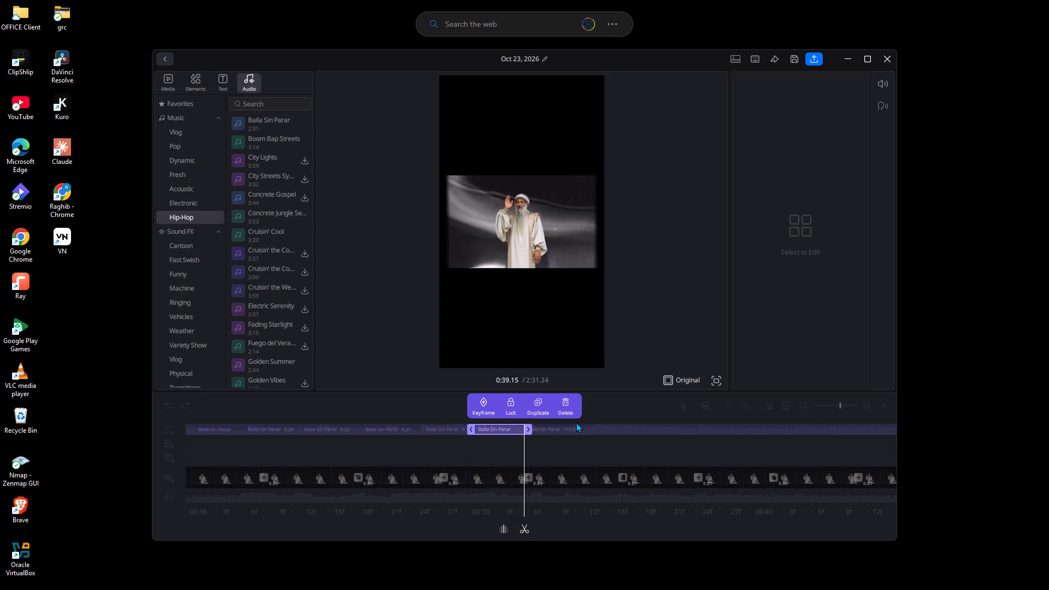
Split the rest of the Baila Sin Parar audio at about 0:39.36, 0:39.56, 0:39.78 and 0:40.00.
click(583, 433)
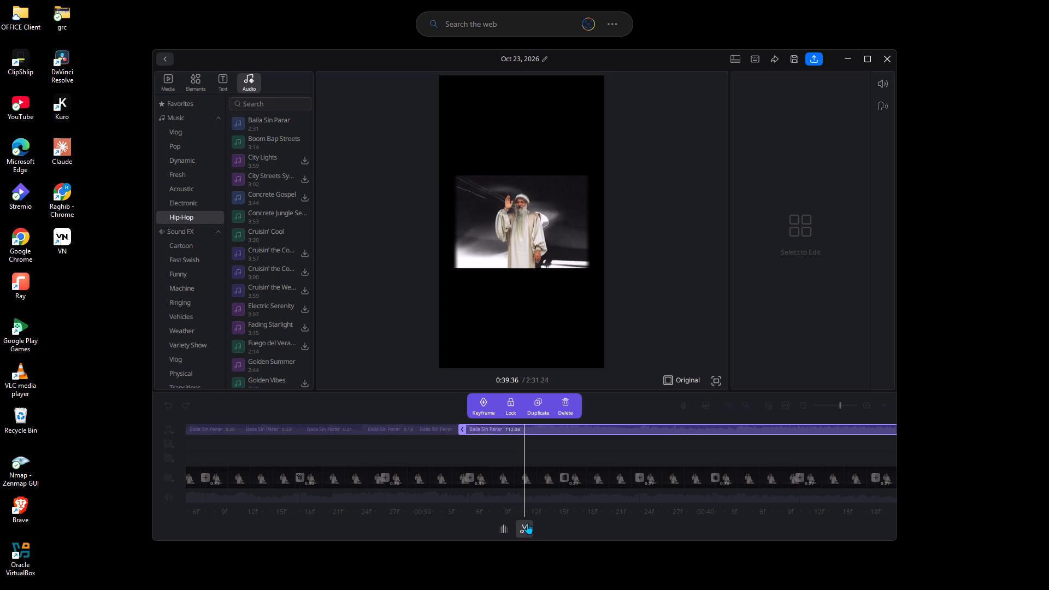
click(527, 523)
click(580, 431)
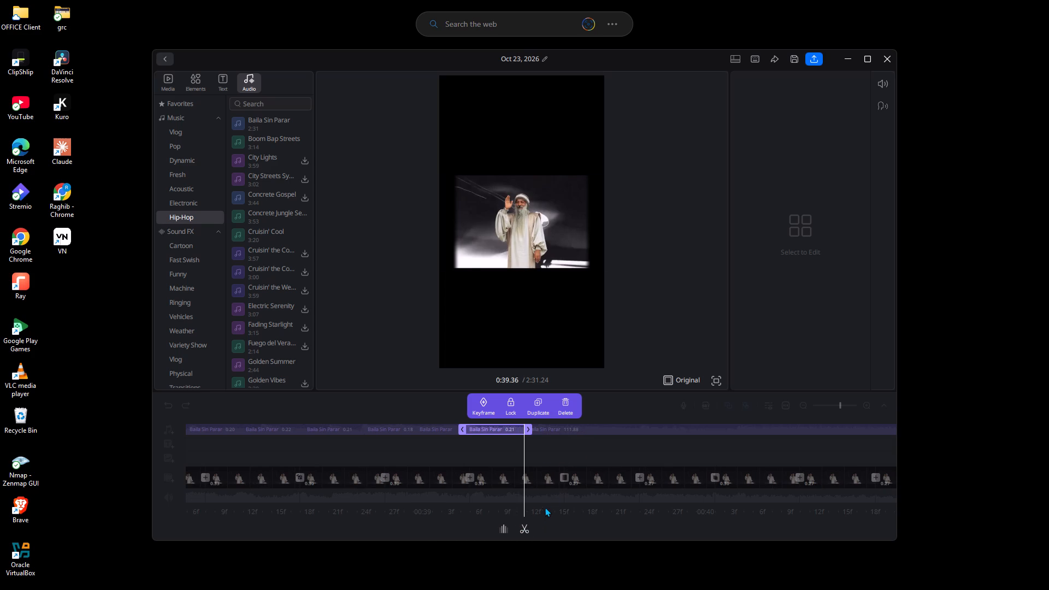
click(528, 533)
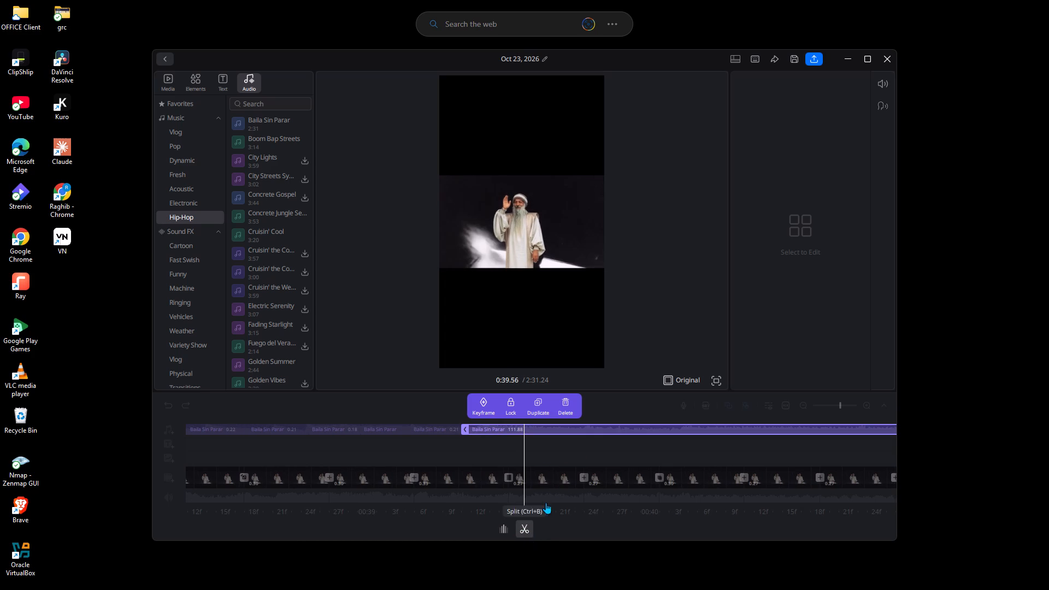
click(589, 430)
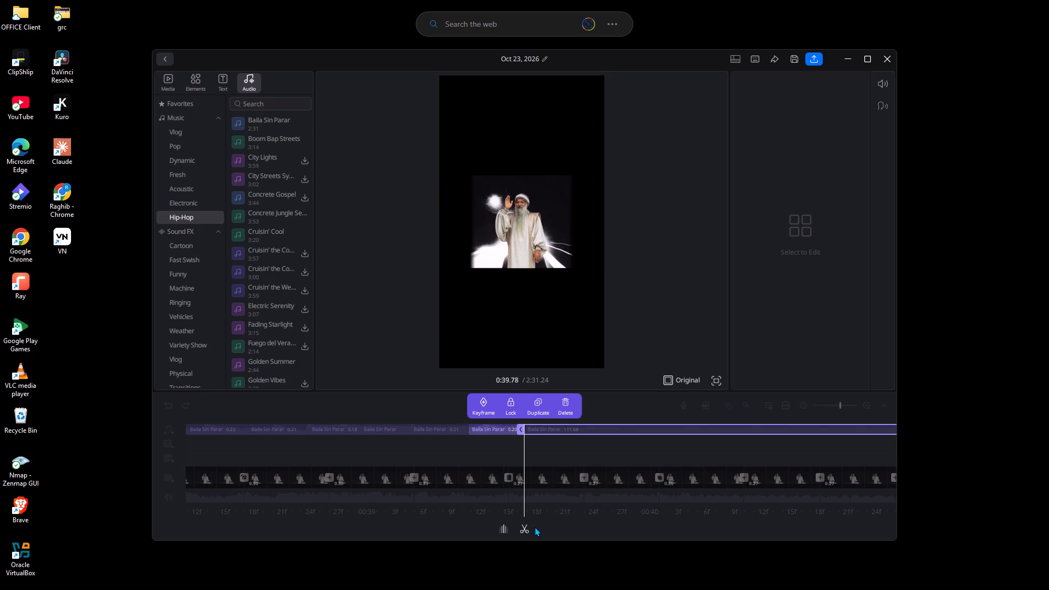
click(526, 527)
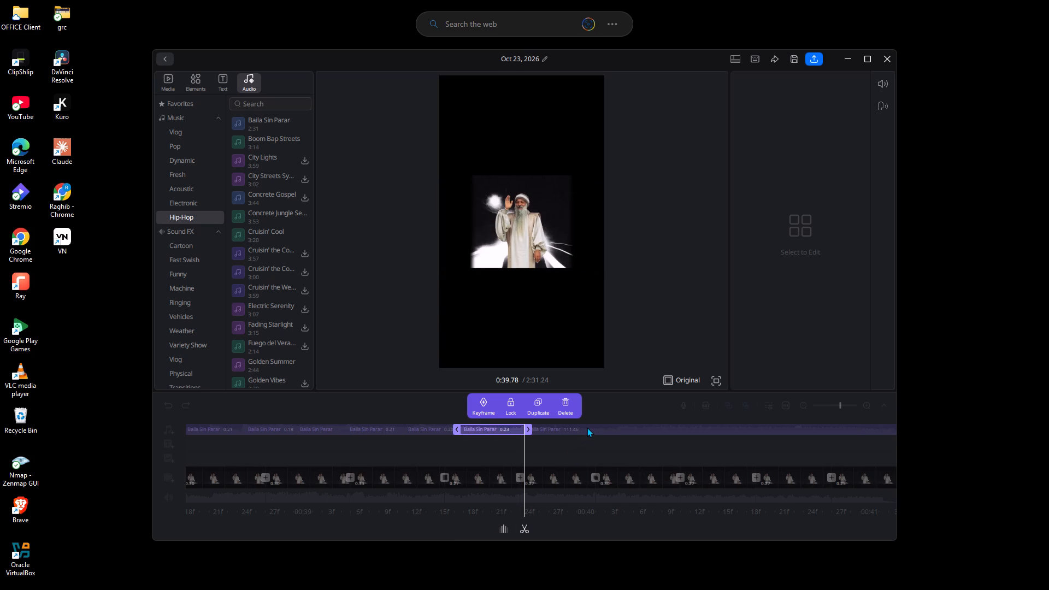
click(586, 427)
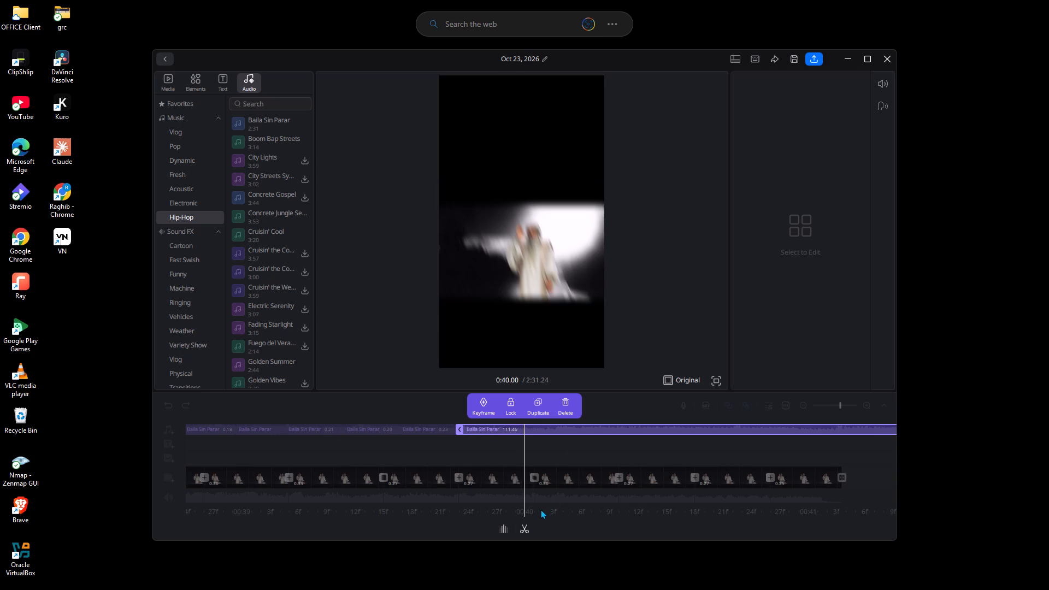
click(527, 528)
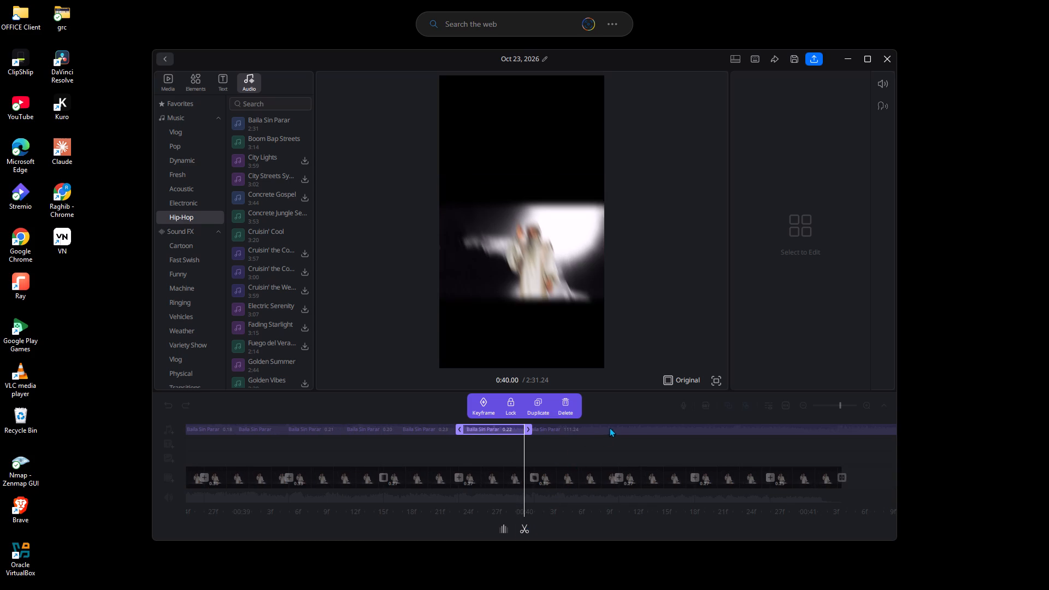
Split the rest of the Baila Sin Parar audio at about 0:40.20, 0:40.40, 0:40.61 and 0:40.79.
click(582, 433)
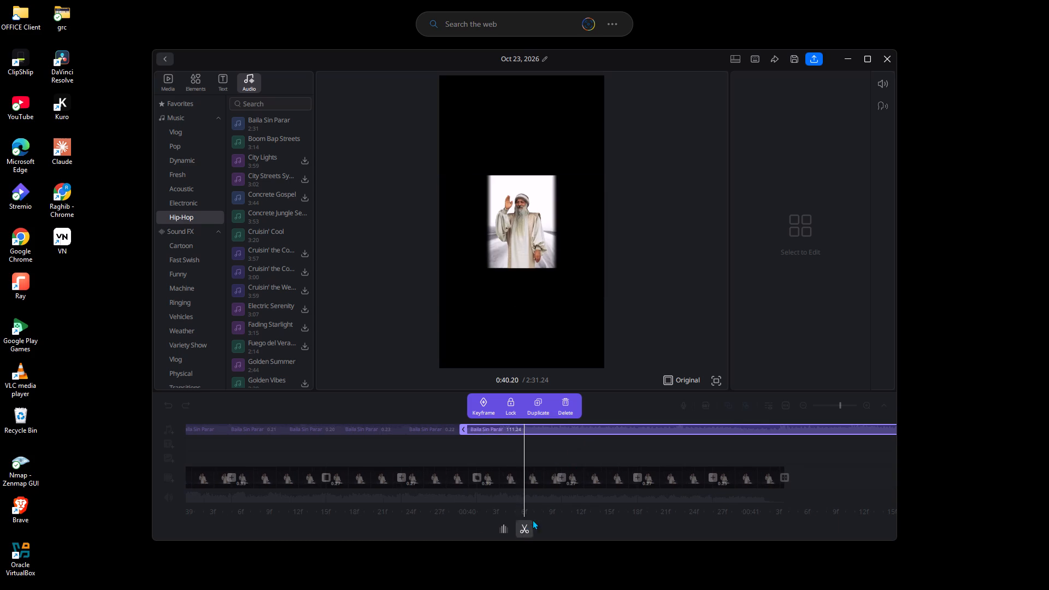
click(526, 528)
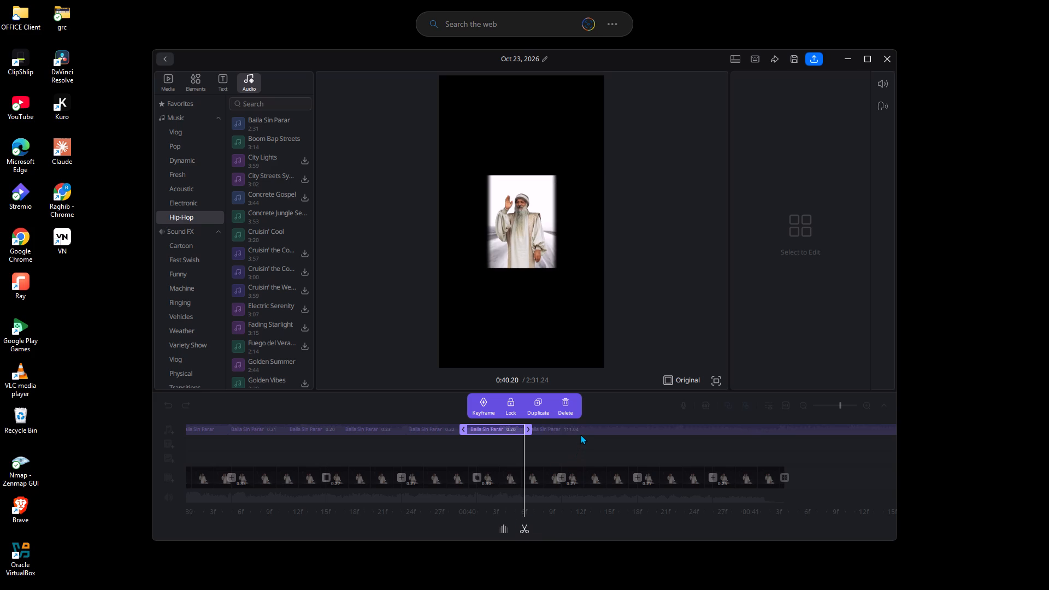
click(581, 433)
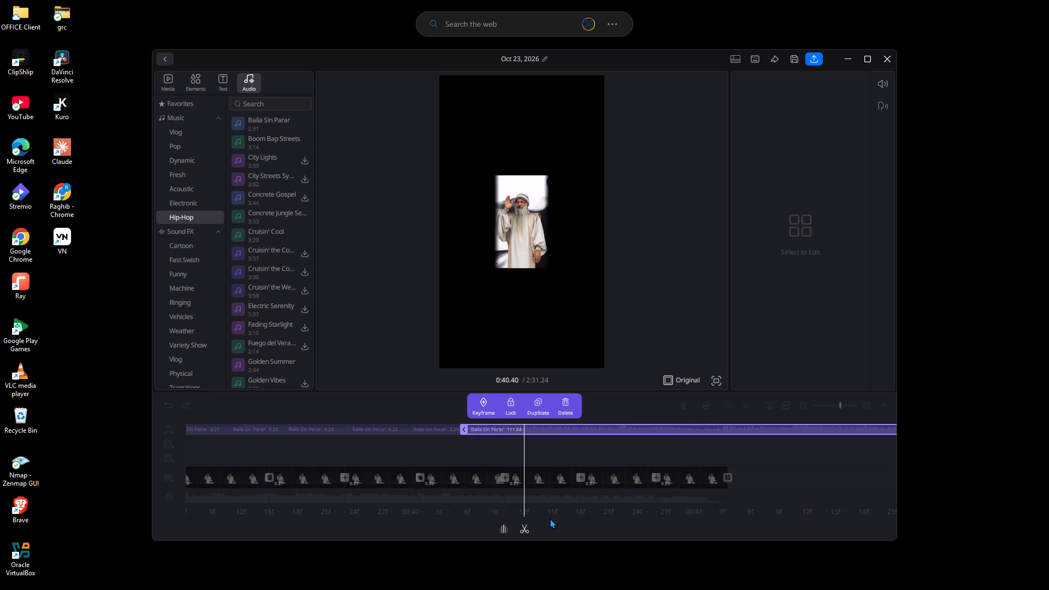
click(528, 528)
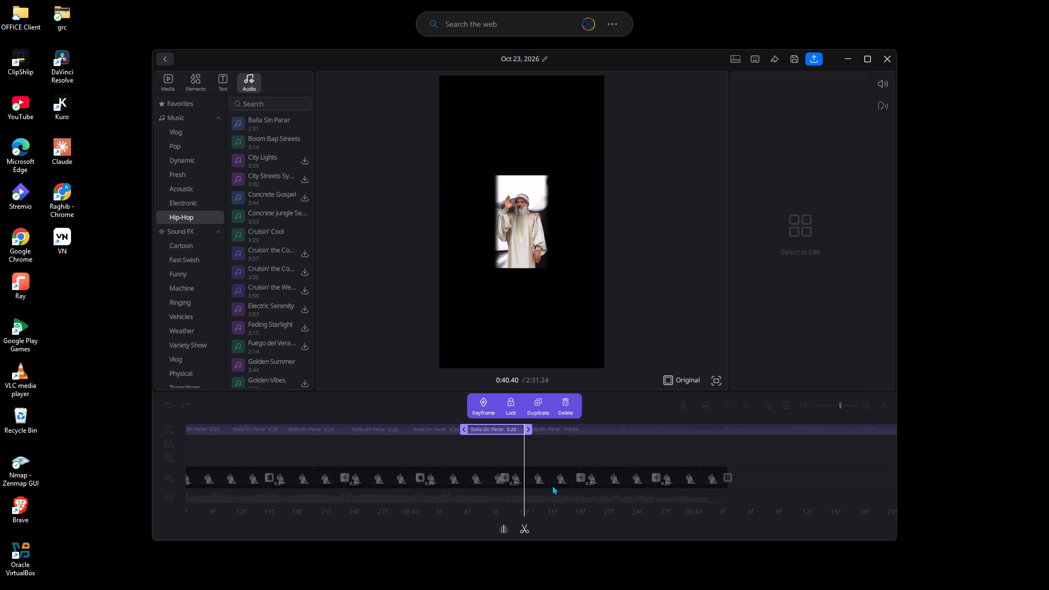
click(582, 431)
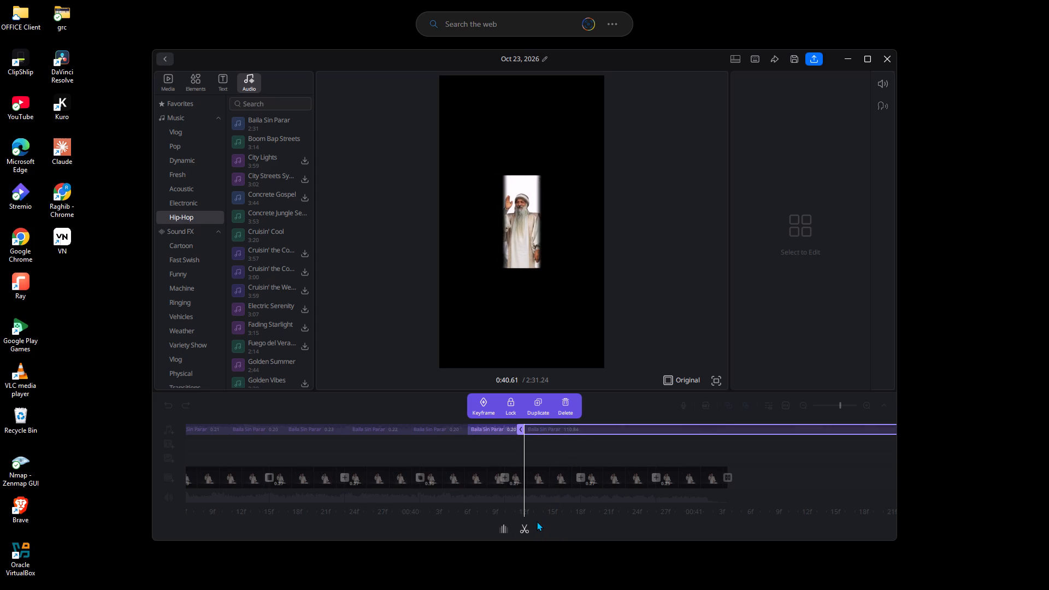
click(526, 529)
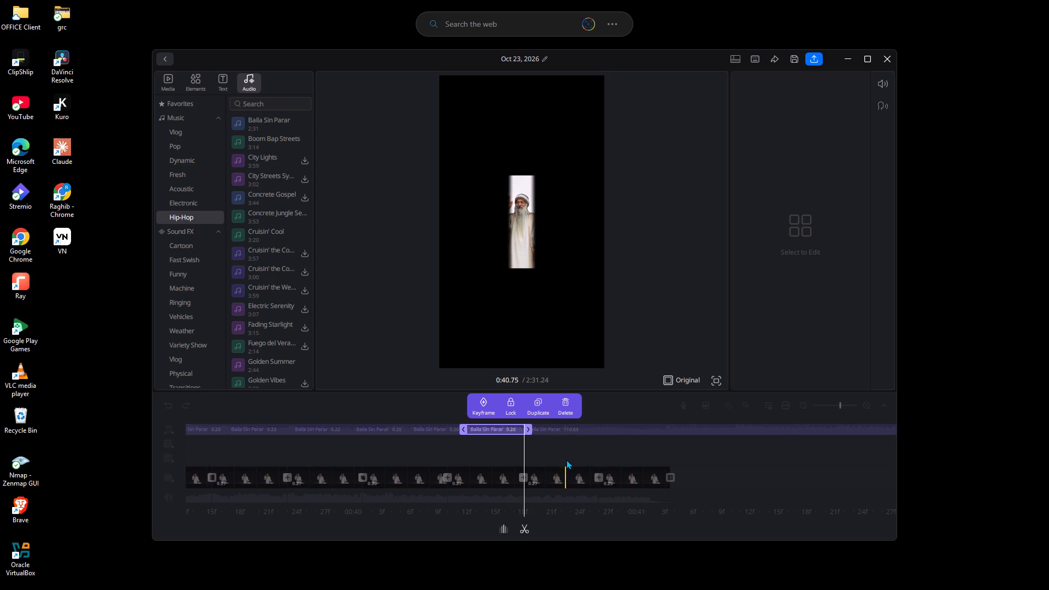
click(578, 429)
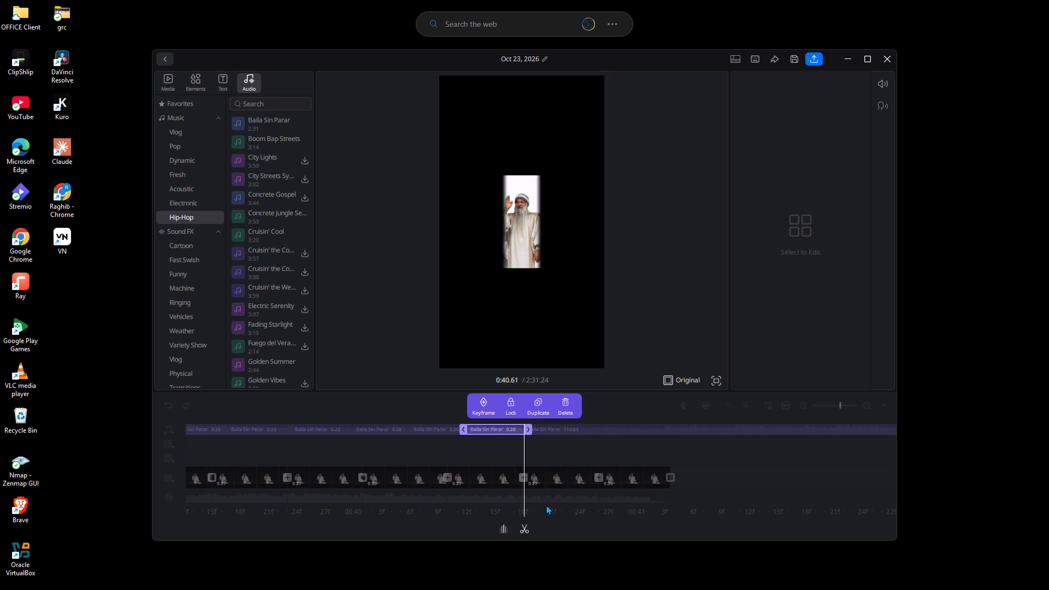
click(529, 530)
Split the video clip at about 0:40.79, in line with the last audio cut.
click(571, 435)
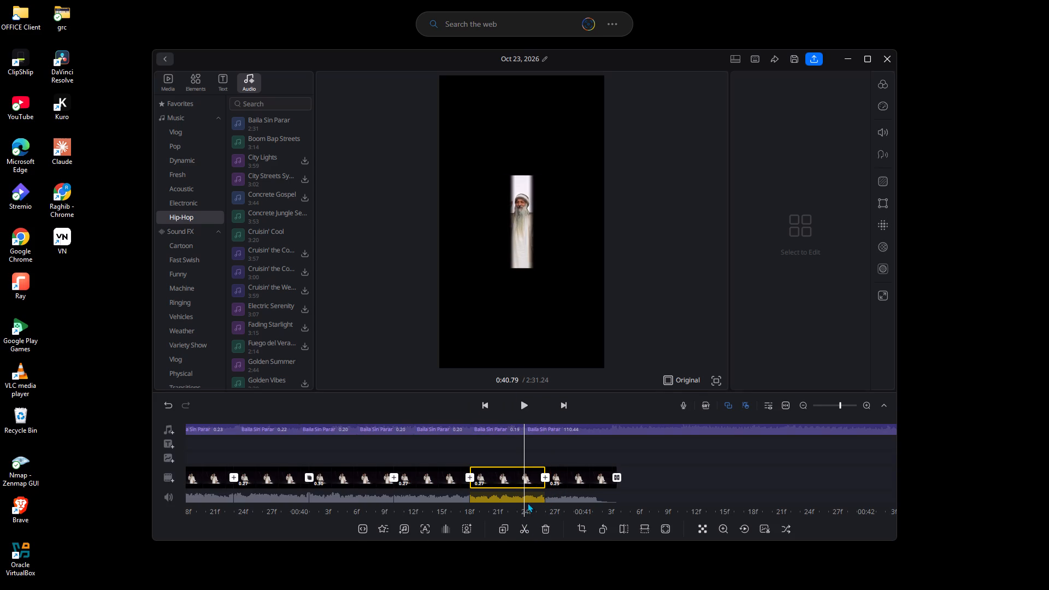
click(523, 526)
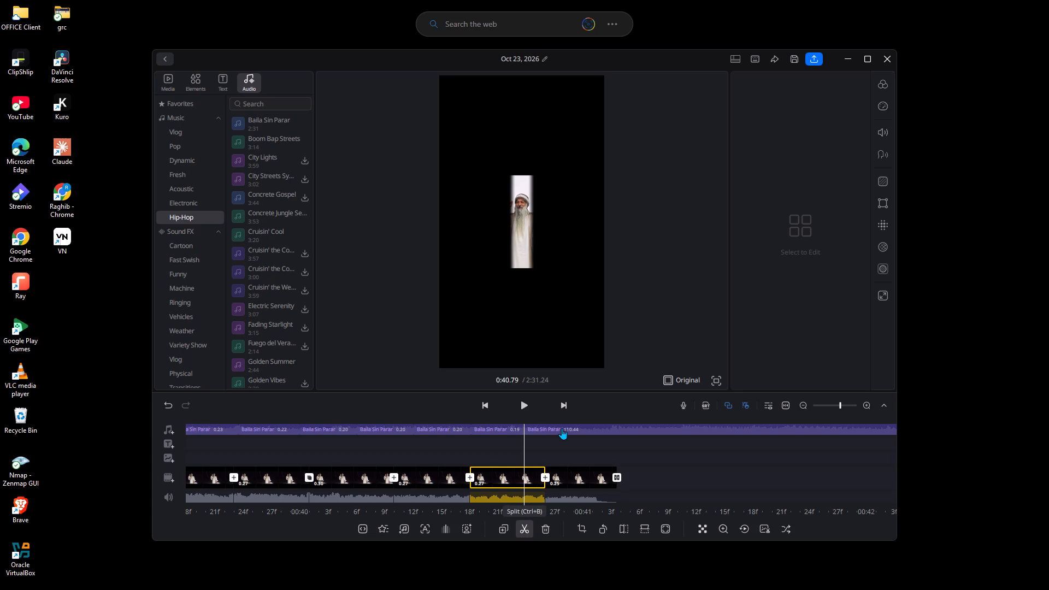
Cut the uncut remainder of the Baila Sin Parar track at about 0:40.92 and 0:41.11.
click(567, 423)
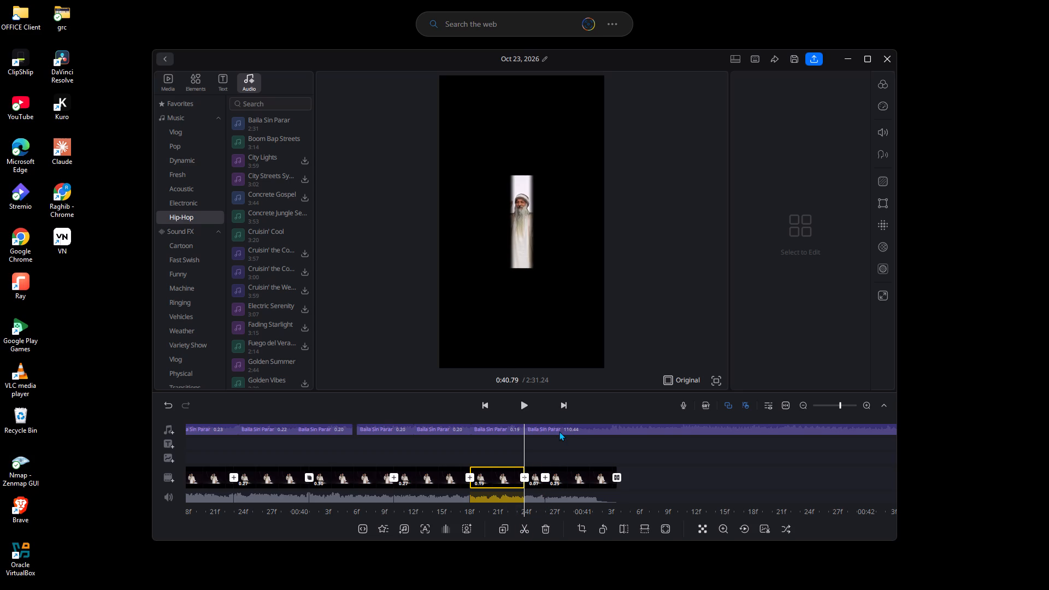
click(561, 429)
click(522, 524)
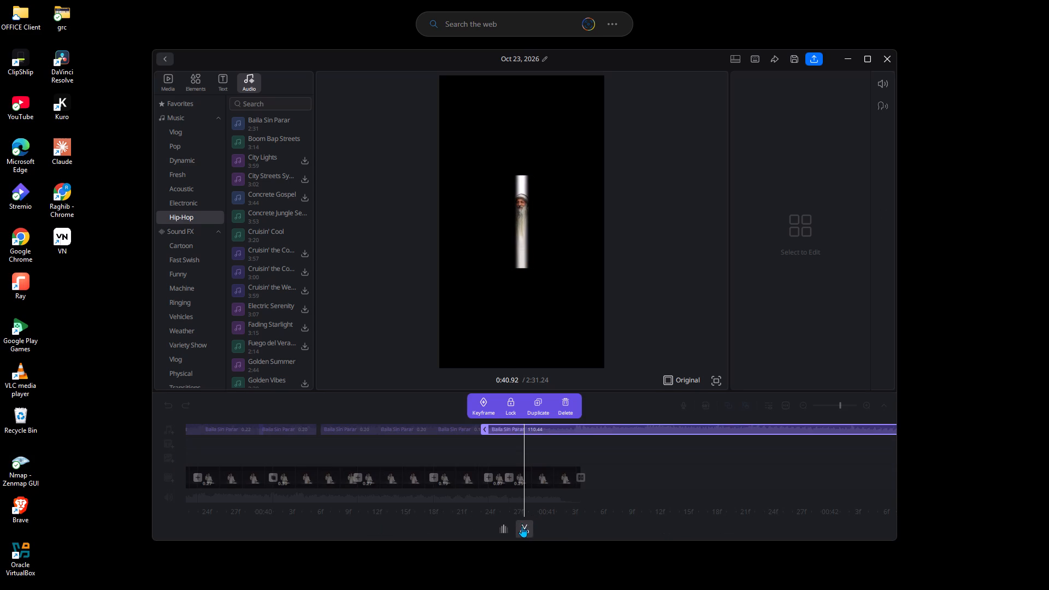
click(579, 428)
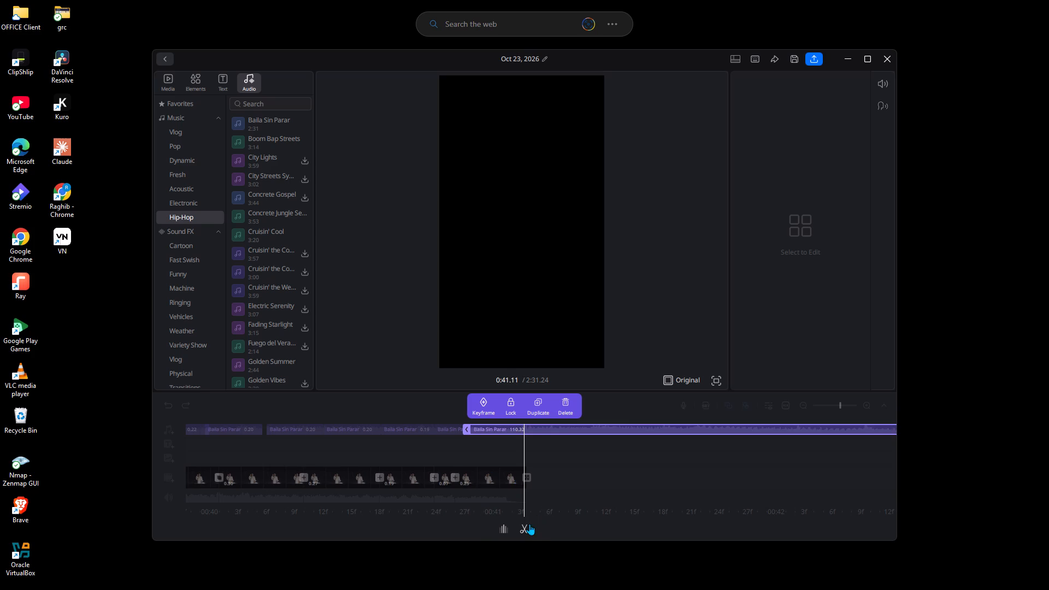
click(526, 527)
Delete the long leftover Baila Sin Parar audio that runs past the end of the video.
click(555, 426)
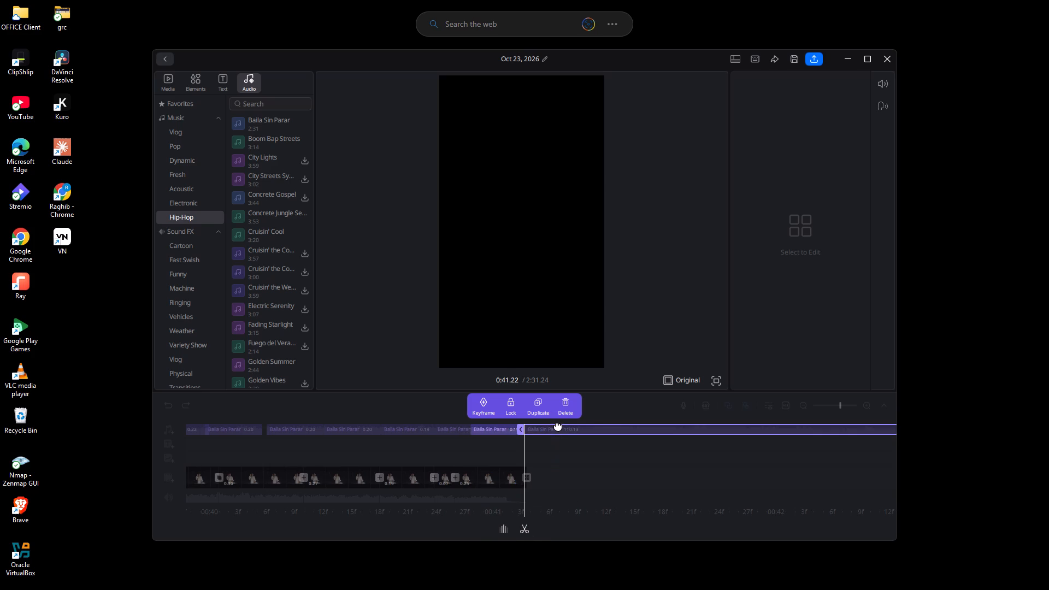
click(567, 401)
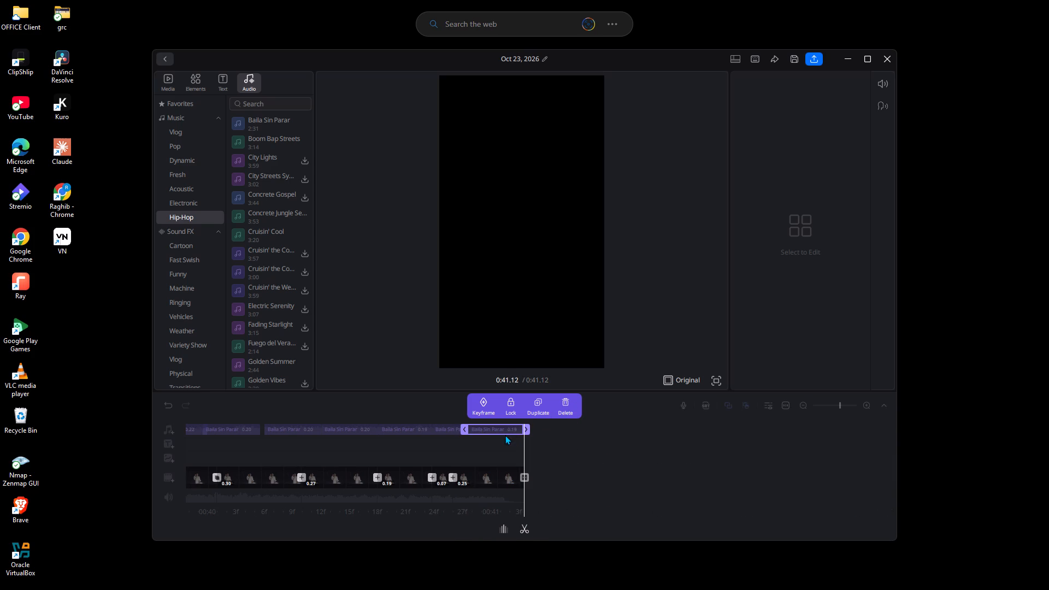
Close the audio gap just before 0:40.20 by extending the following segment's start backward, making it 0.22 seconds long.
click(446, 447)
drag(404, 447, 535, 449)
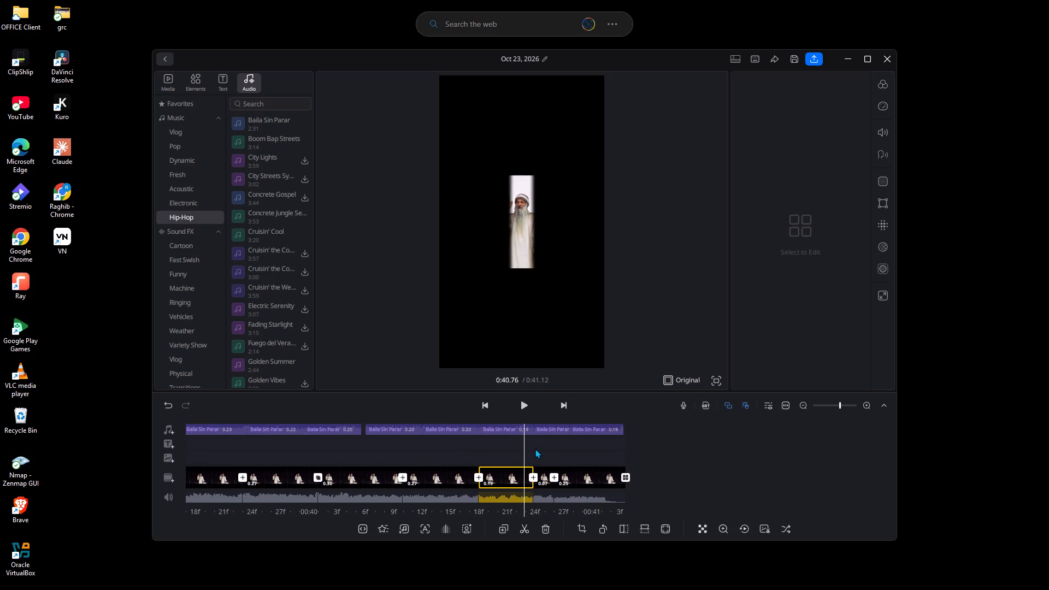
click(366, 426)
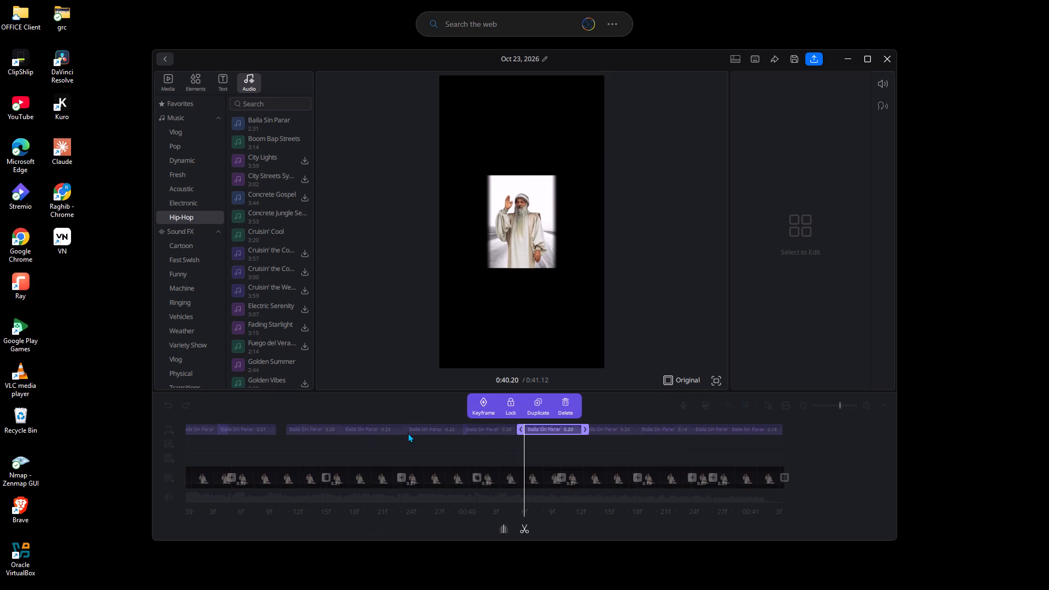
click(616, 429)
click(459, 430)
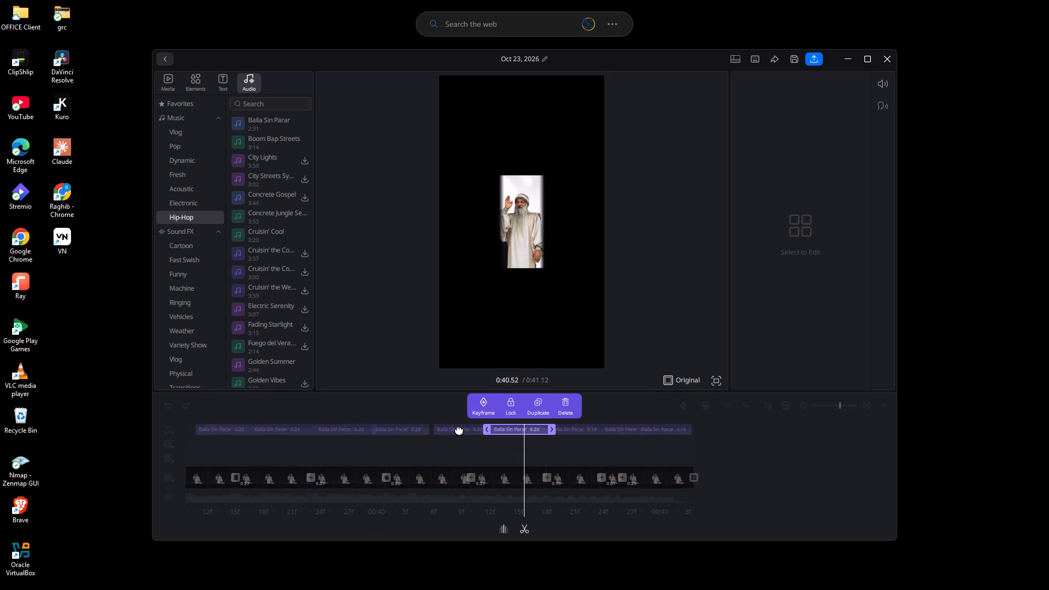
drag(494, 429, 485, 428)
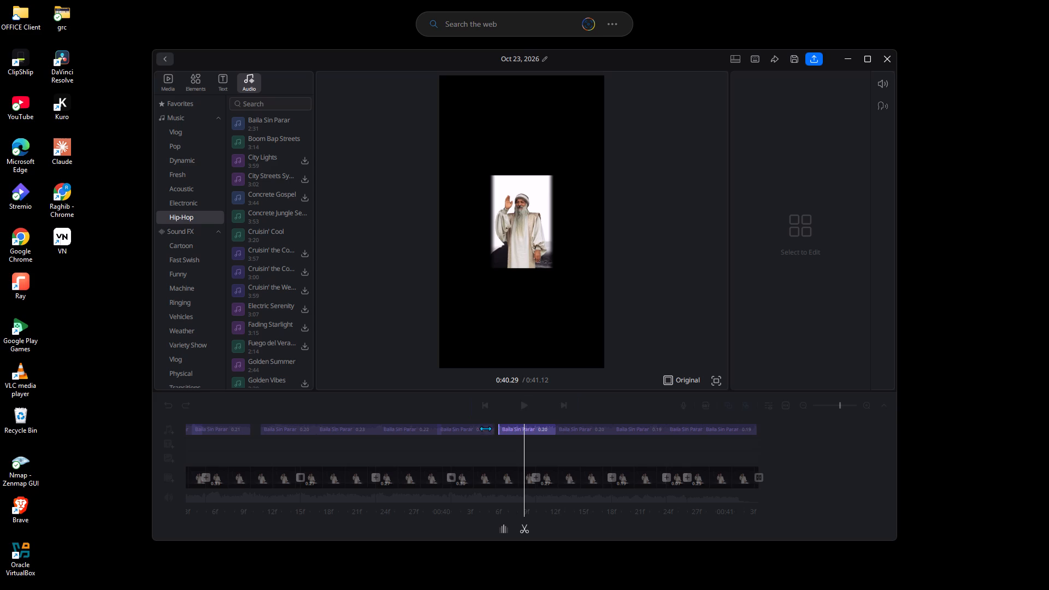
drag(485, 428, 480, 428)
Close the audio gap just before 0:39.36 by extending the following segment's start backward, making it 0.23 seconds long.
click(281, 423)
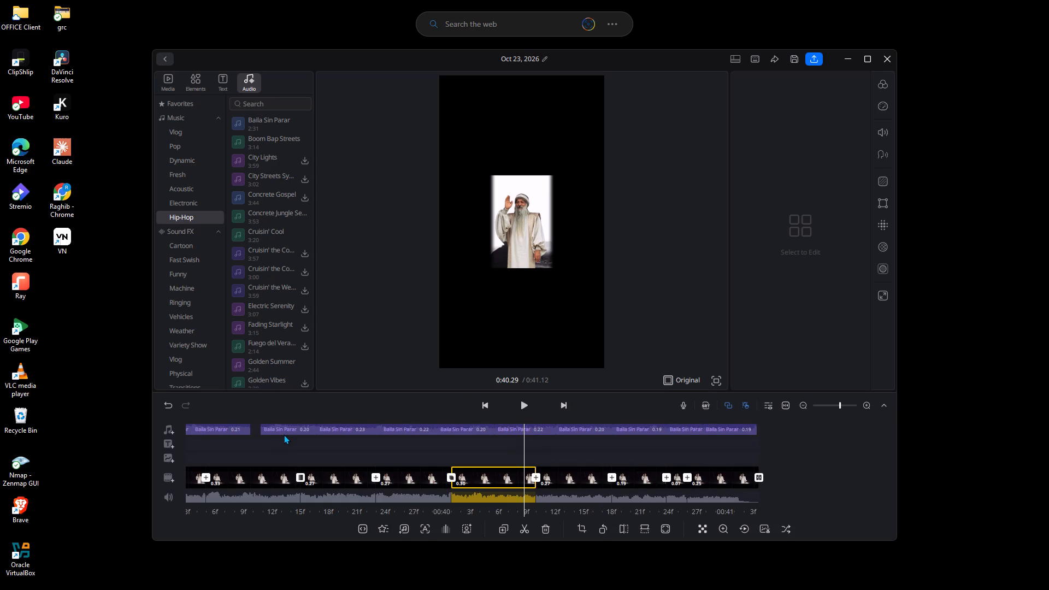
click(291, 429)
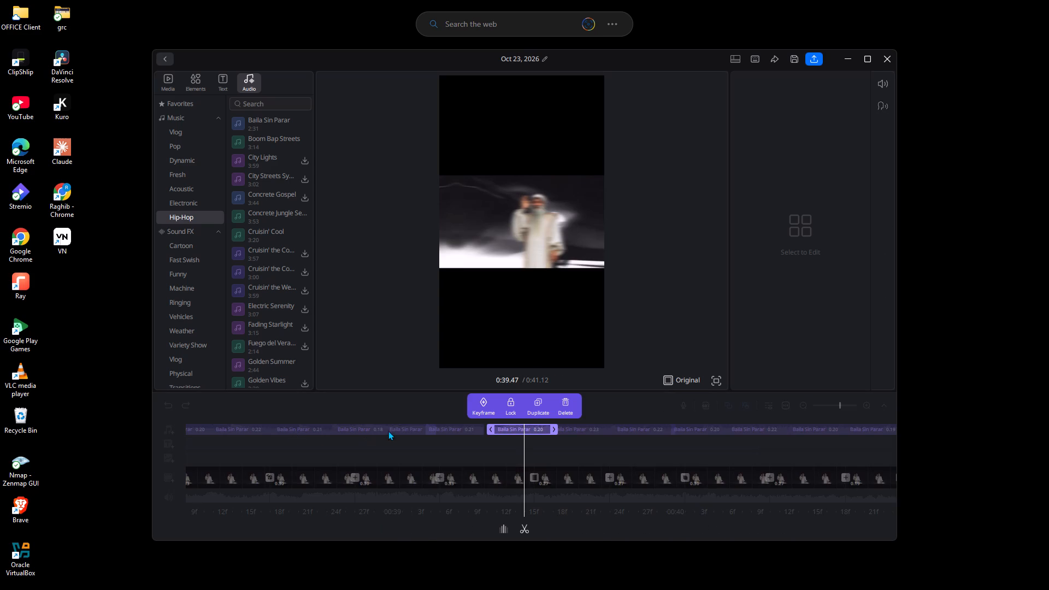
drag(490, 427, 460, 428)
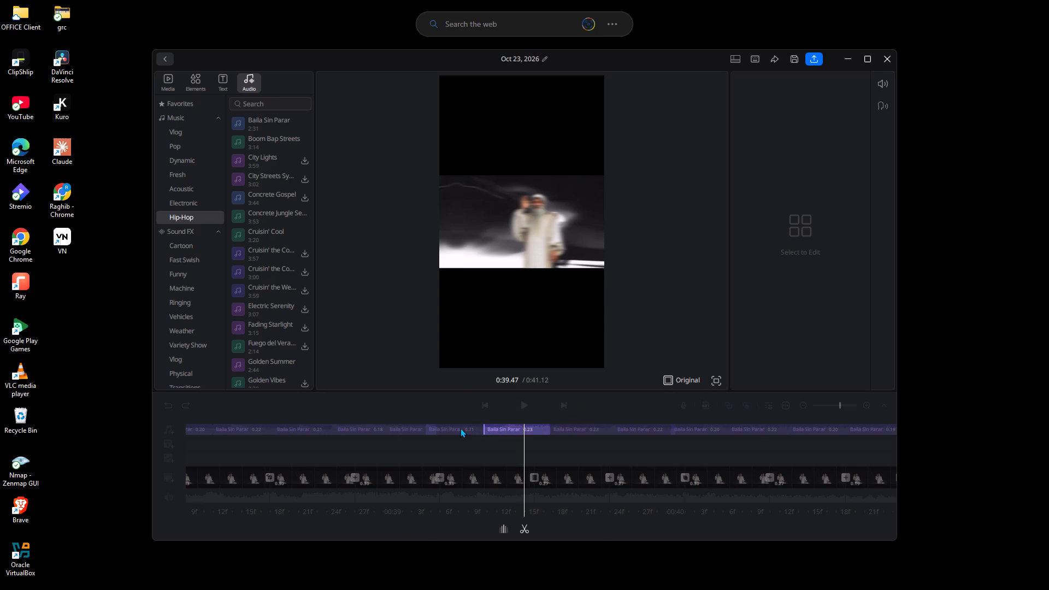
drag(460, 428, 457, 428)
Extend the start of the audio segment at about 0:37.22 back to the previous segment, closing the gap.
click(335, 422)
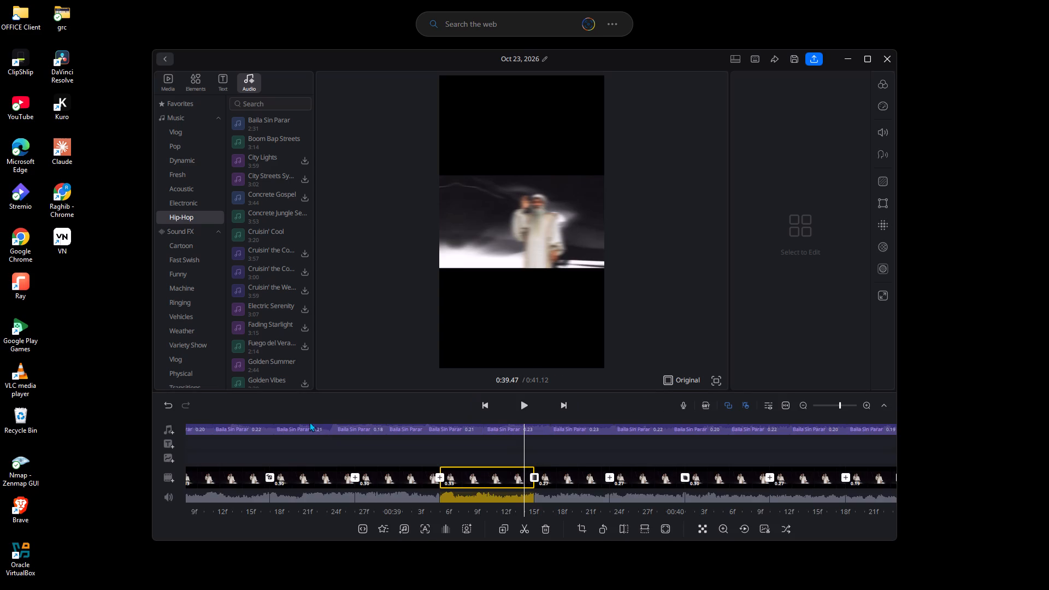
click(309, 422)
drag(310, 443, 393, 446)
drag(393, 446, 741, 447)
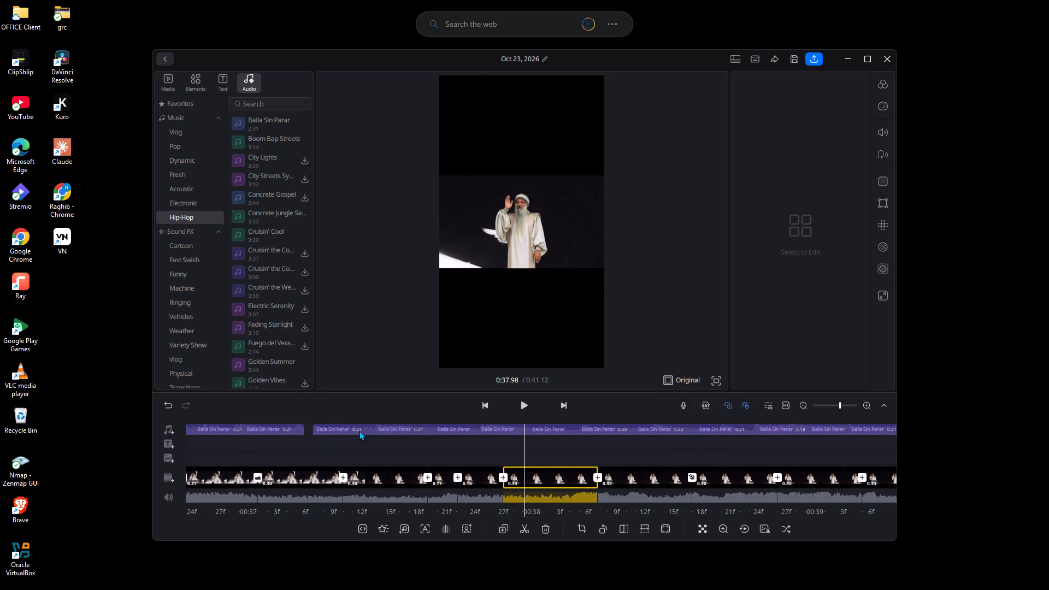
click(359, 430)
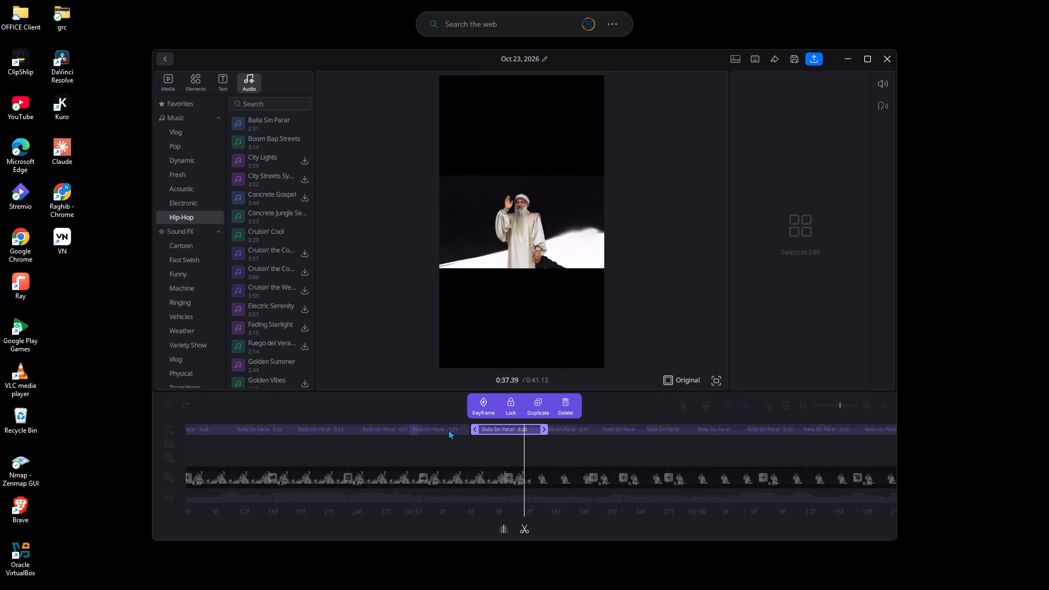
drag(477, 425, 426, 427)
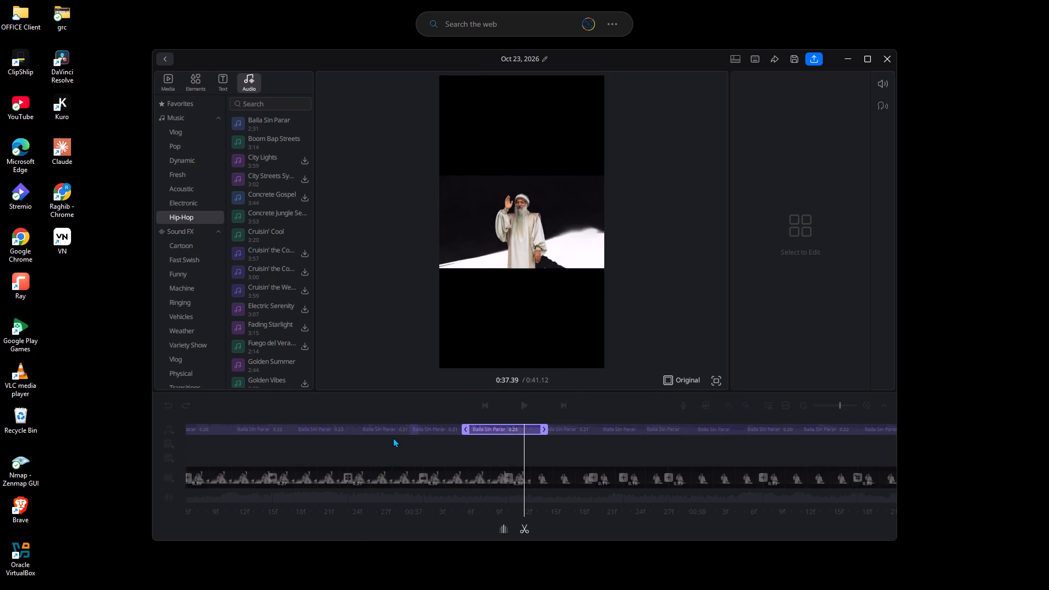
Extend the start of the audio segment at about 0:31.27 backward to close the gap, making it 0.29 seconds long.
click(295, 450)
drag(282, 442, 463, 449)
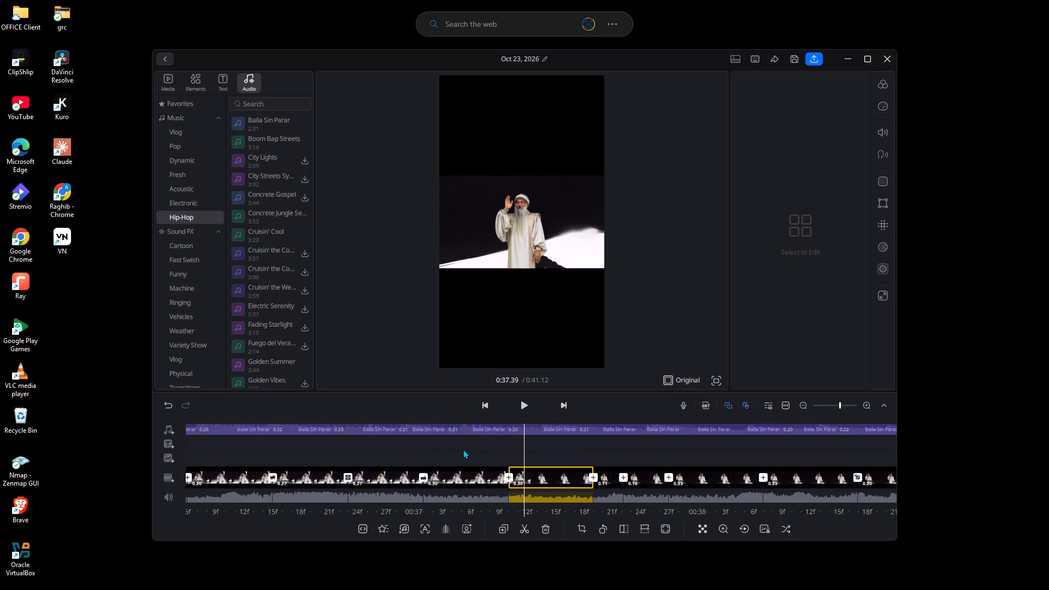
drag(463, 449, 585, 452)
drag(367, 450, 588, 448)
drag(406, 446, 634, 445)
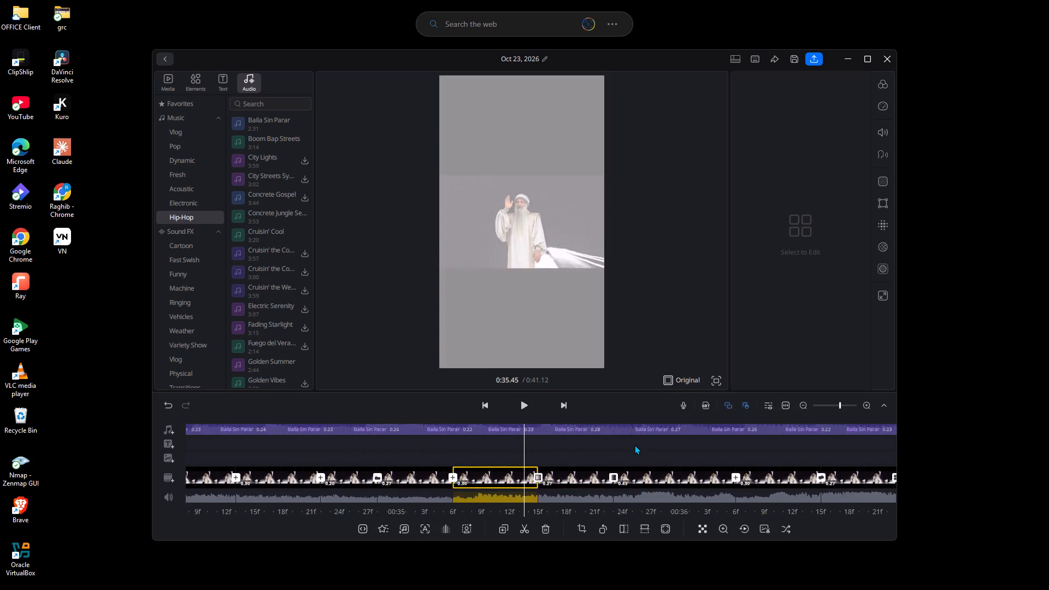
drag(485, 447, 694, 439)
drag(532, 442, 874, 444)
drag(574, 438, 637, 439)
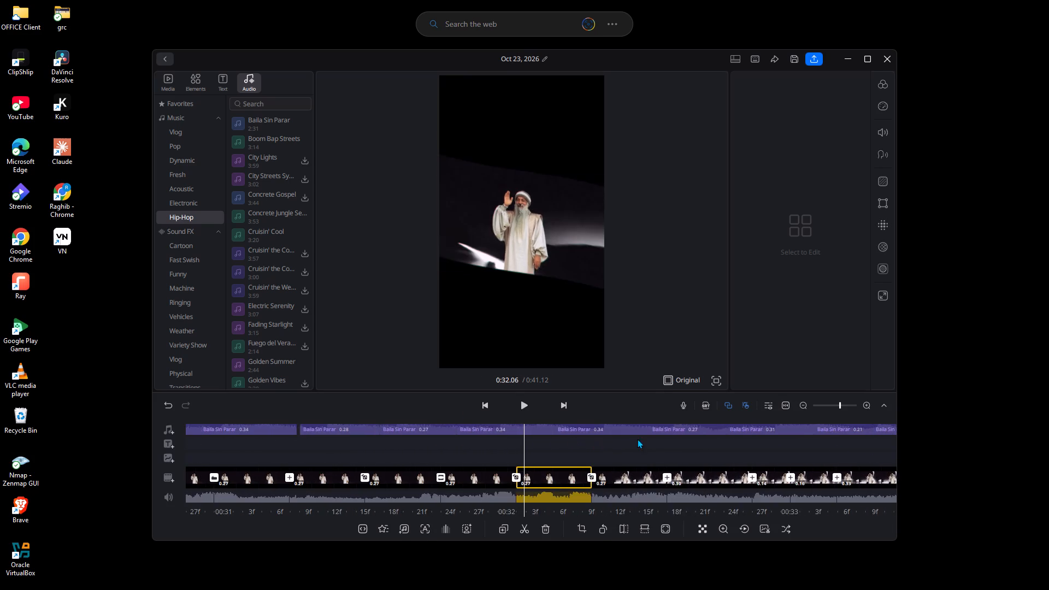
drag(637, 439, 802, 436)
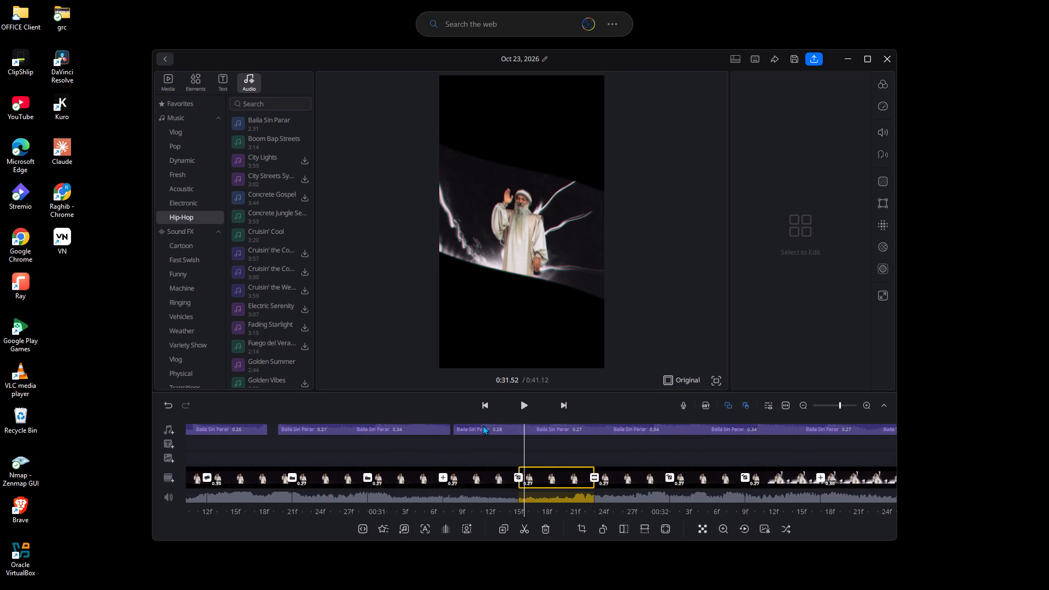
click(482, 426)
drag(491, 431, 491, 431)
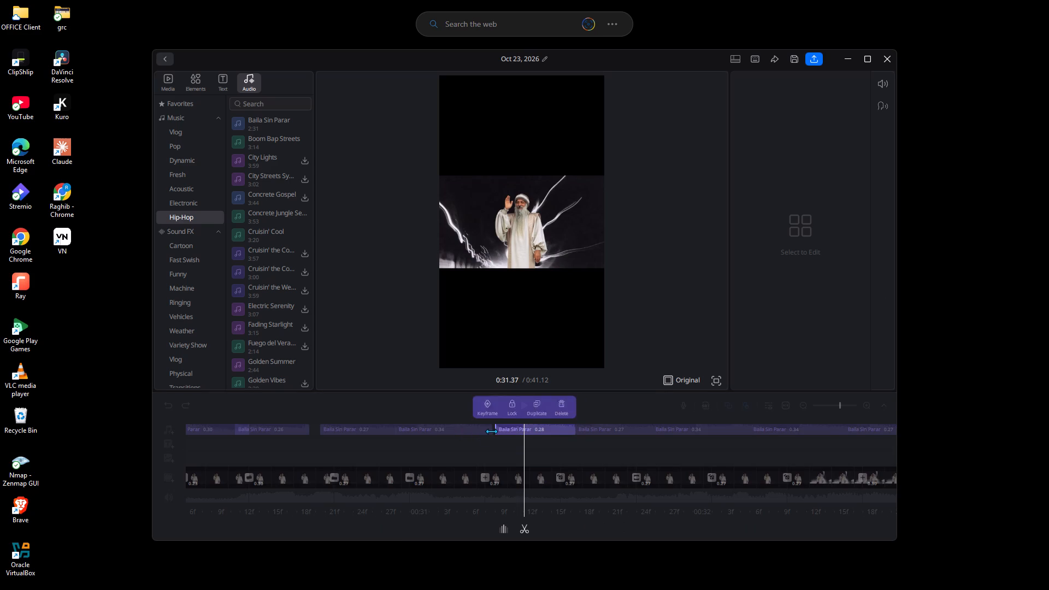
drag(491, 431, 481, 429)
Extend the start of the audio segment at about 0:30.78 backward to close the gap, making it about 0.3 seconds long.
click(374, 427)
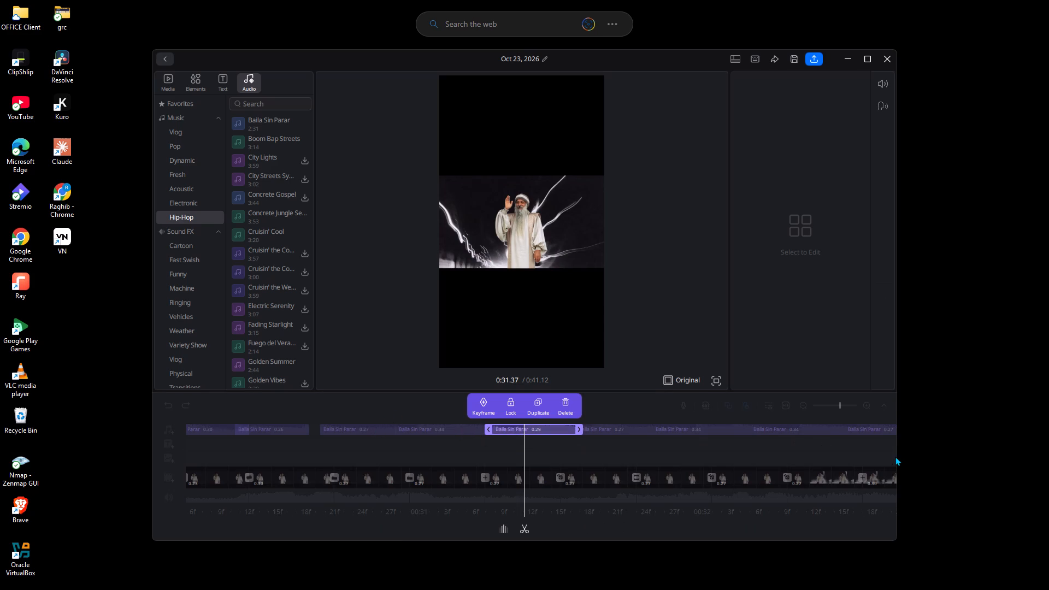
click(322, 429)
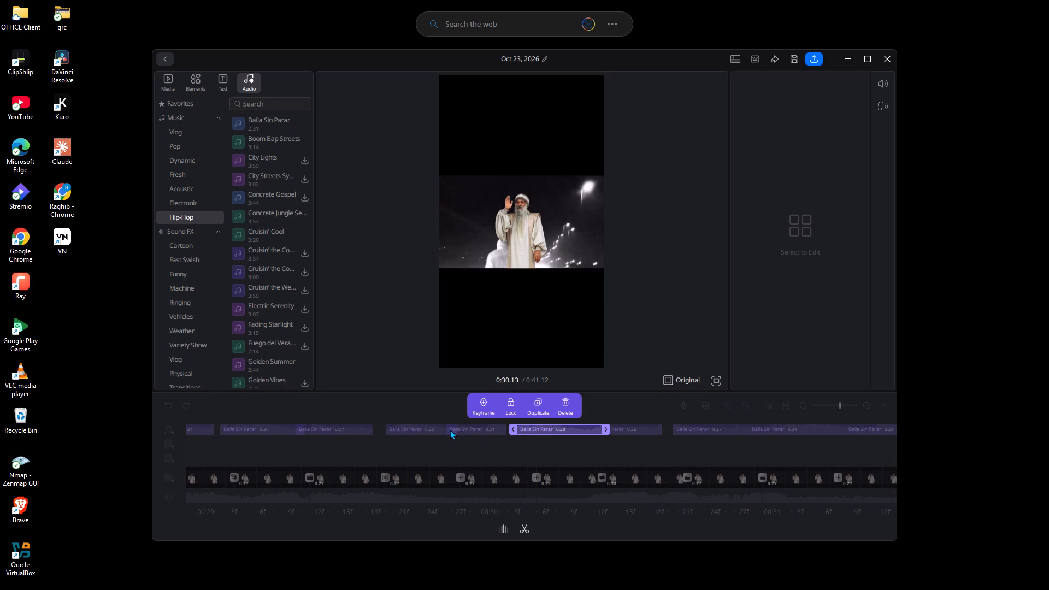
click(709, 430)
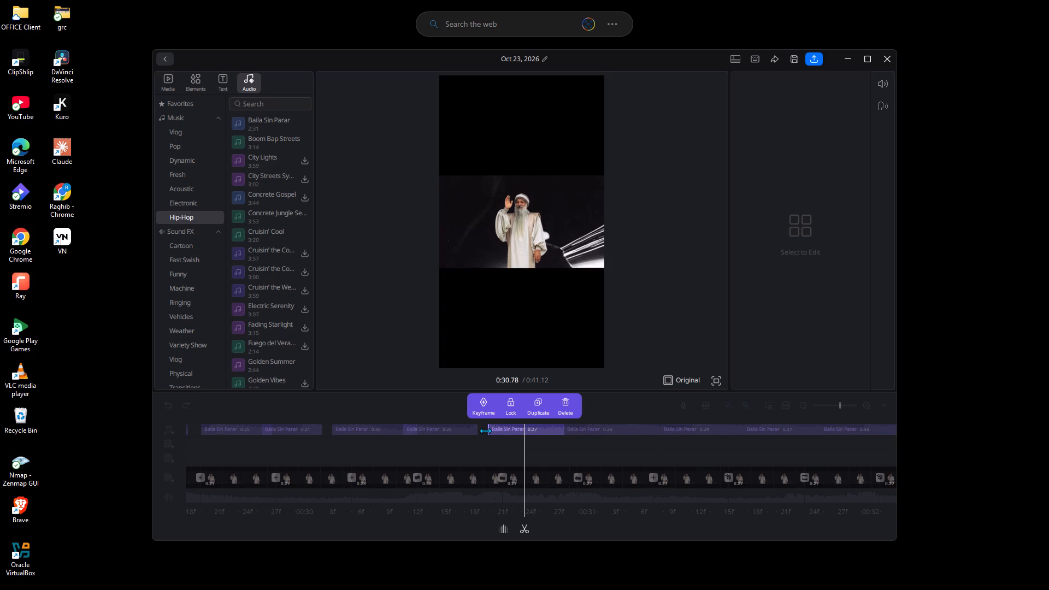
drag(485, 430, 457, 433)
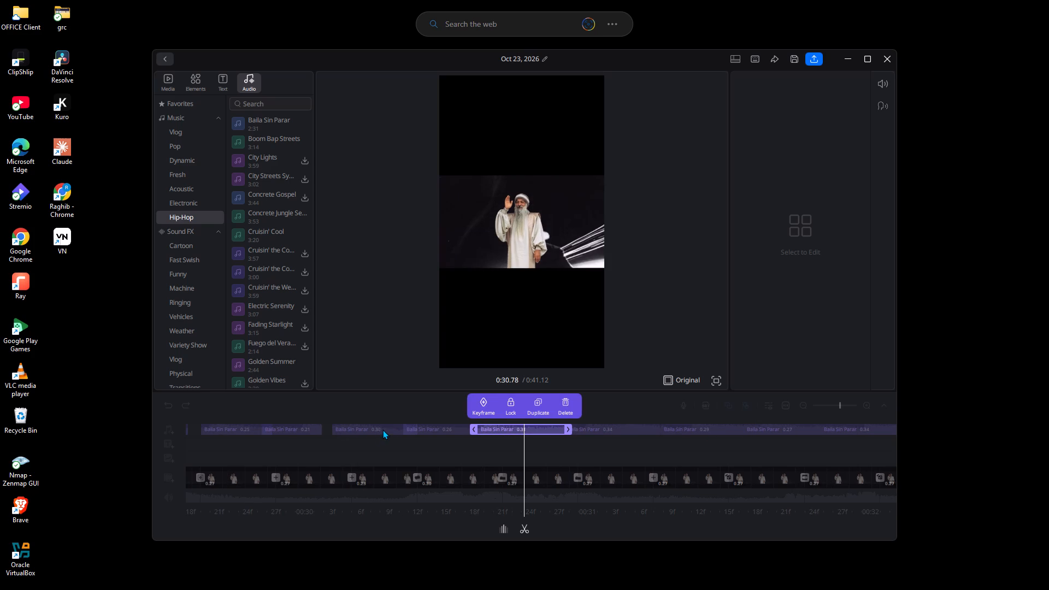
Extend the start of the audio segment at about 0:30.28 backward to close the gap, making it 0.34 seconds long.
click(382, 429)
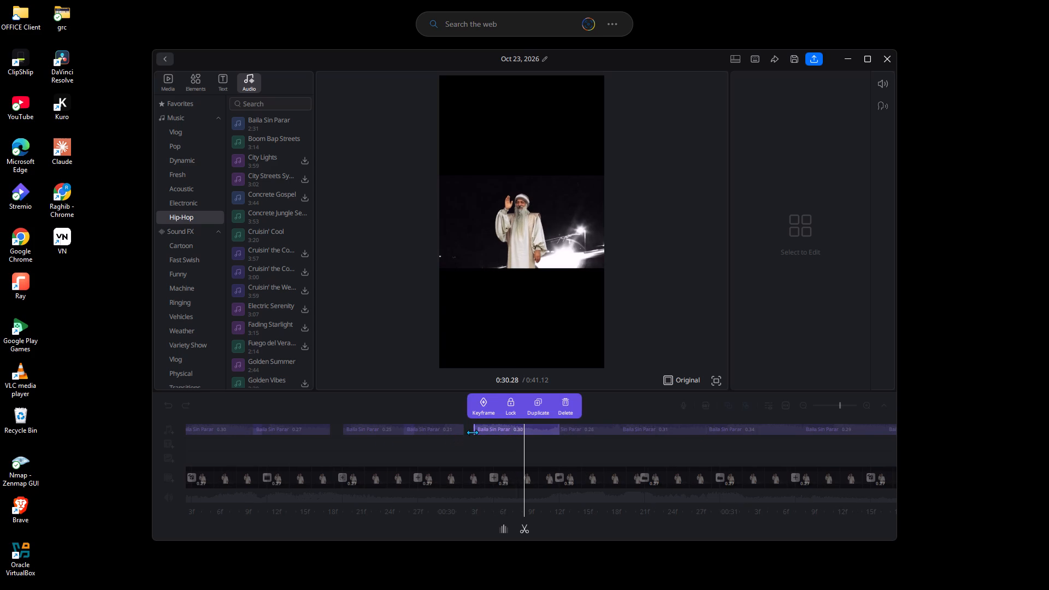
drag(472, 432, 456, 432)
Close the gap before the audio segment at about 0:29.77 by extending its start backward, making it 0.30 seconds long.
click(381, 427)
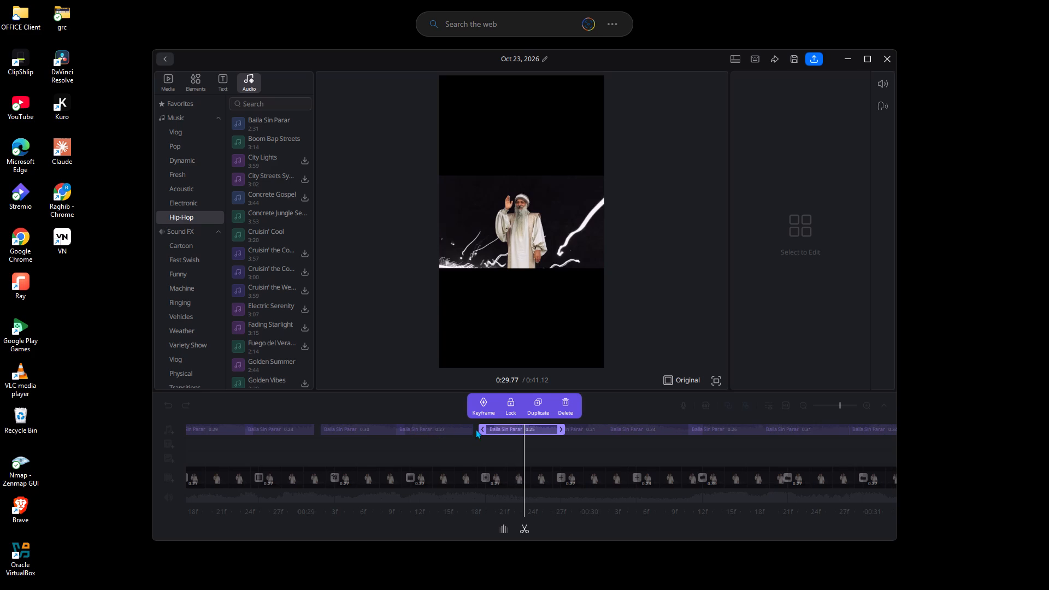
drag(484, 428, 452, 428)
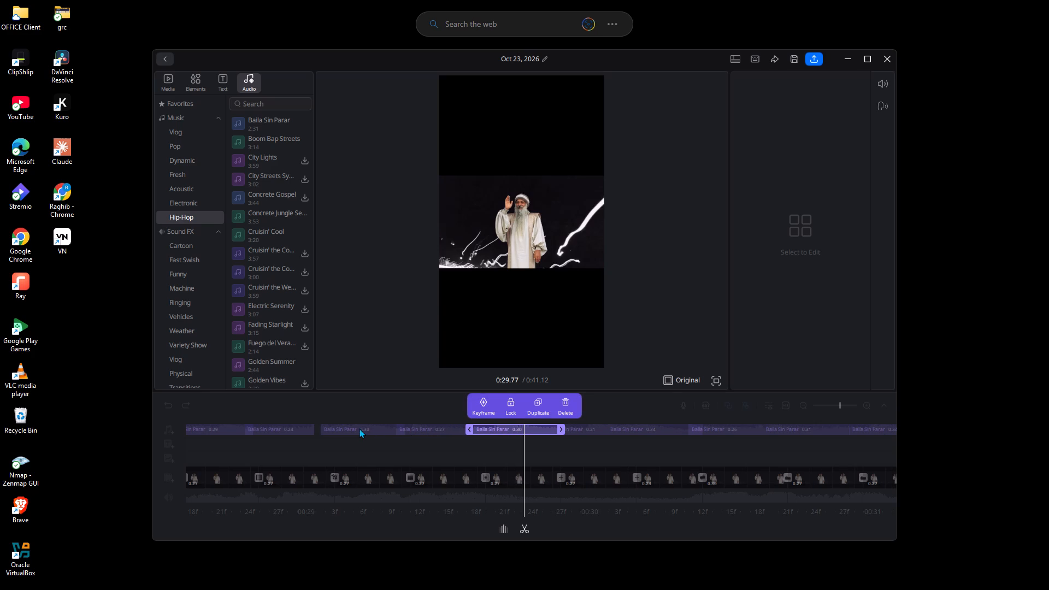
Extend the start of the audio segment at about 0:29.22 back to the previous segment, making it 0.32 seconds long.
click(370, 428)
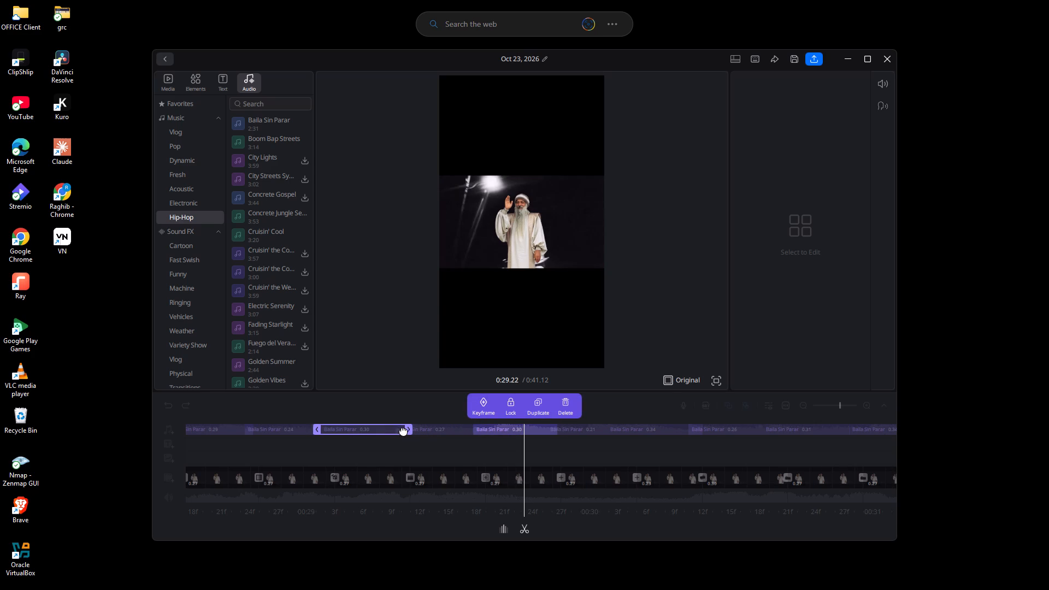
drag(475, 430, 434, 430)
Extend the start of the audio segment at about 0:26.57 backward to close the gap, making it 0.30 seconds long.
click(356, 428)
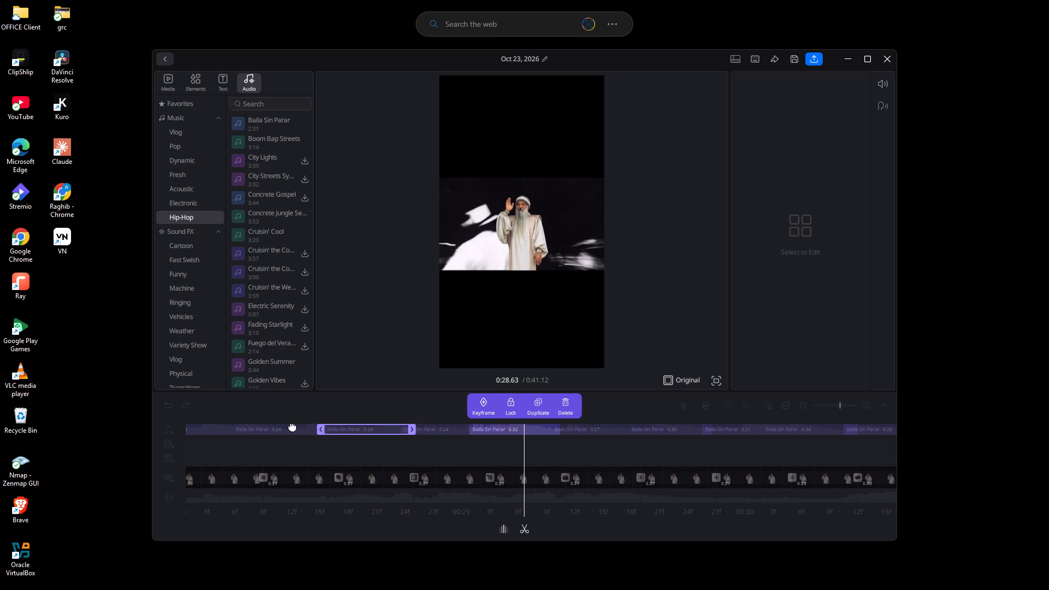
click(281, 432)
click(313, 449)
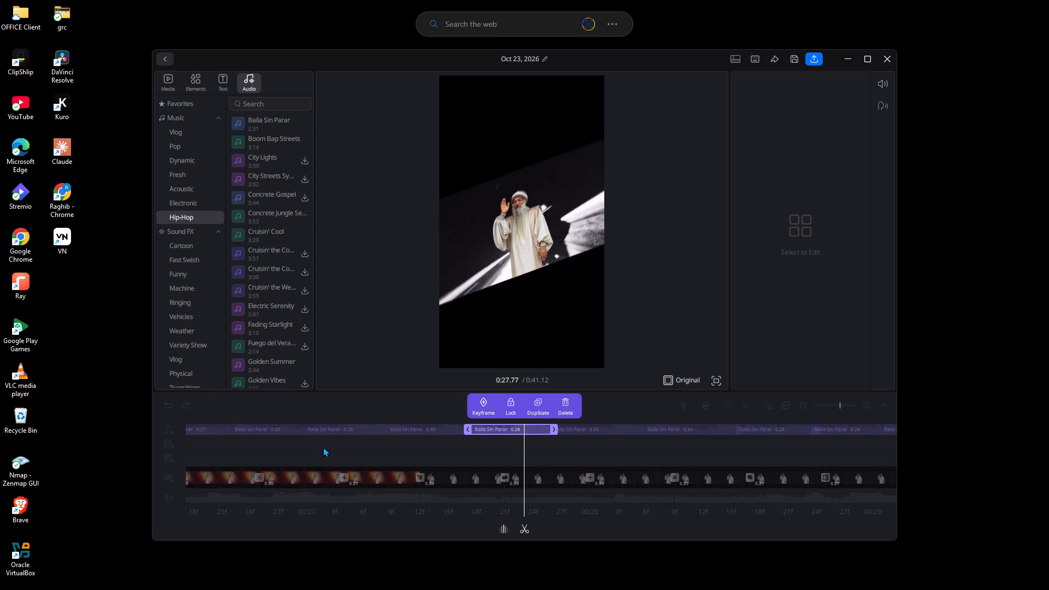
drag(337, 444, 531, 447)
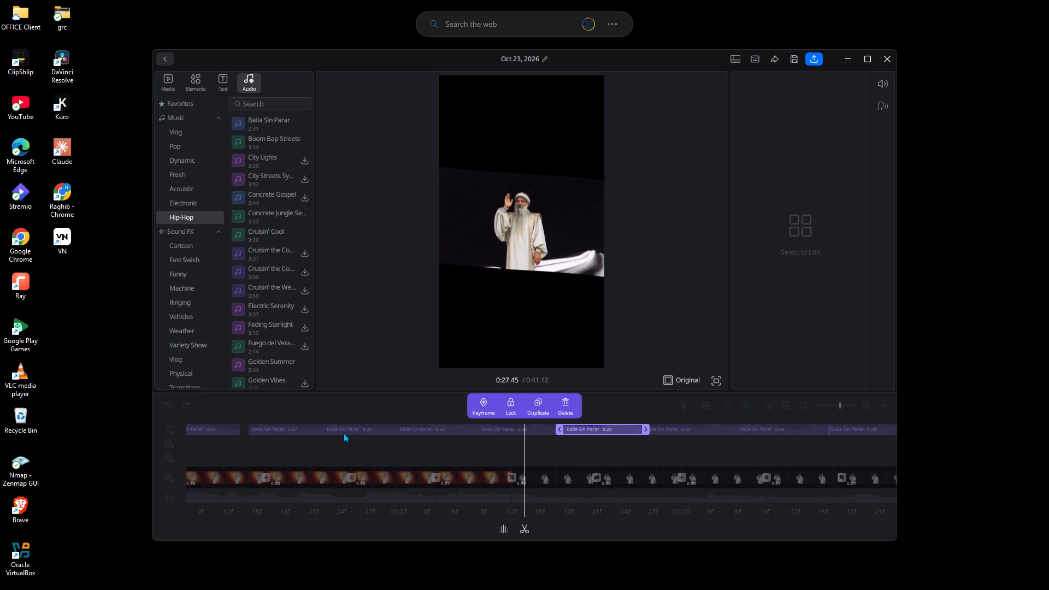
click(278, 424)
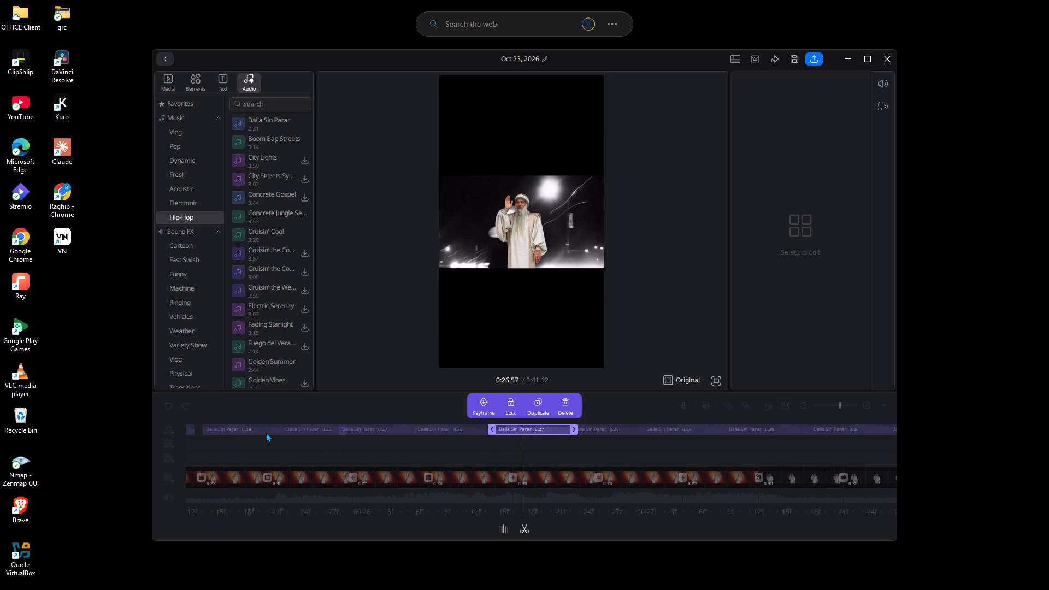
drag(494, 428, 487, 428)
drag(487, 428, 436, 428)
Close the gap before the audio segment at about 0:25.72 by extending its start backward, making it 0.31 seconds long.
click(282, 429)
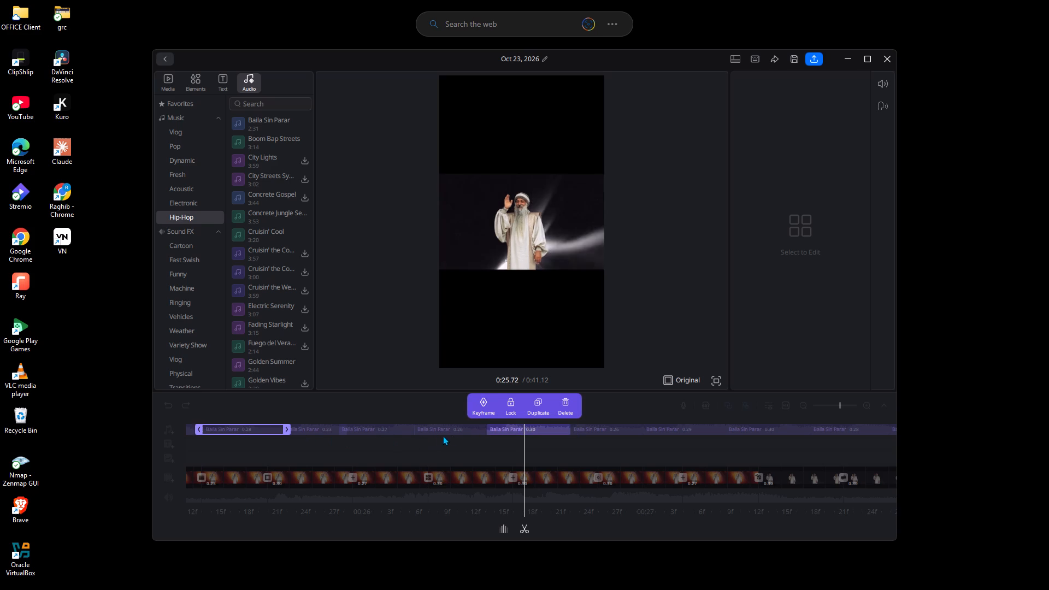
drag(444, 432, 384, 432)
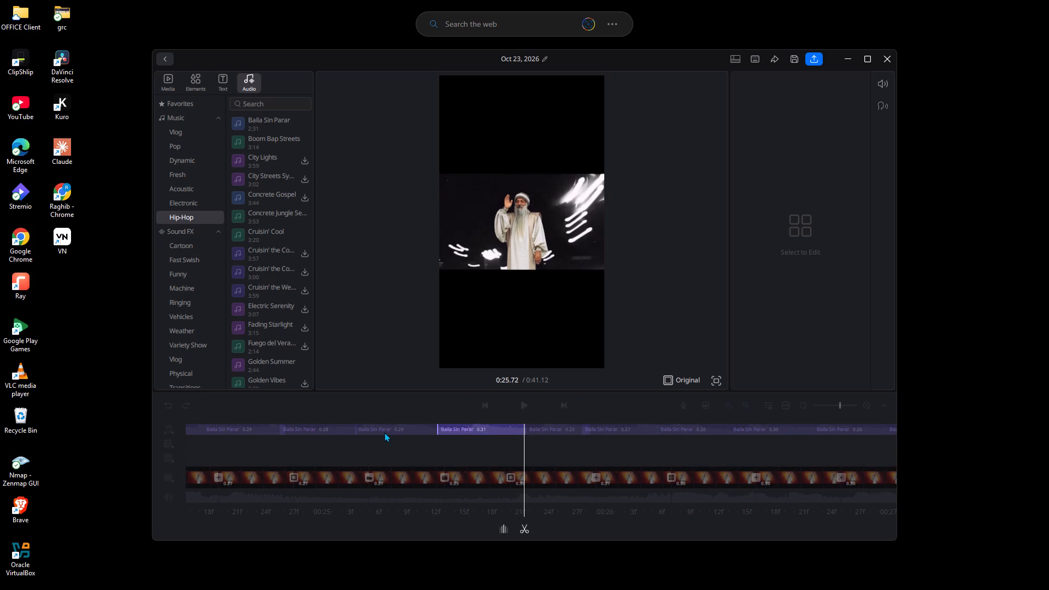
Extend the start of the audio segment at about 0:23.08 back to the previous segment, making it 0.29 seconds long.
click(293, 450)
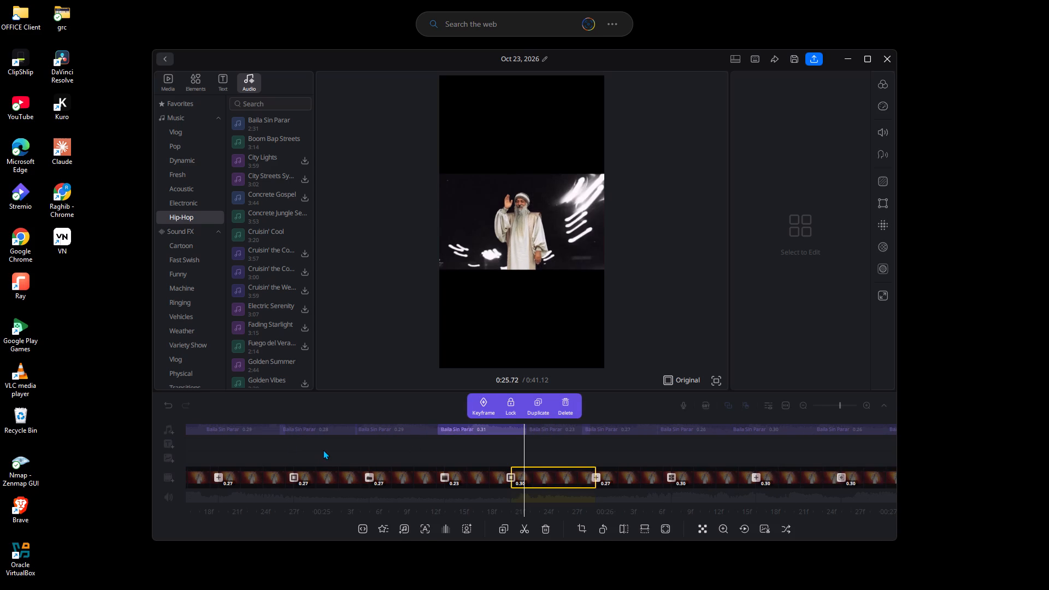
drag(334, 447, 509, 447)
drag(390, 453, 560, 442)
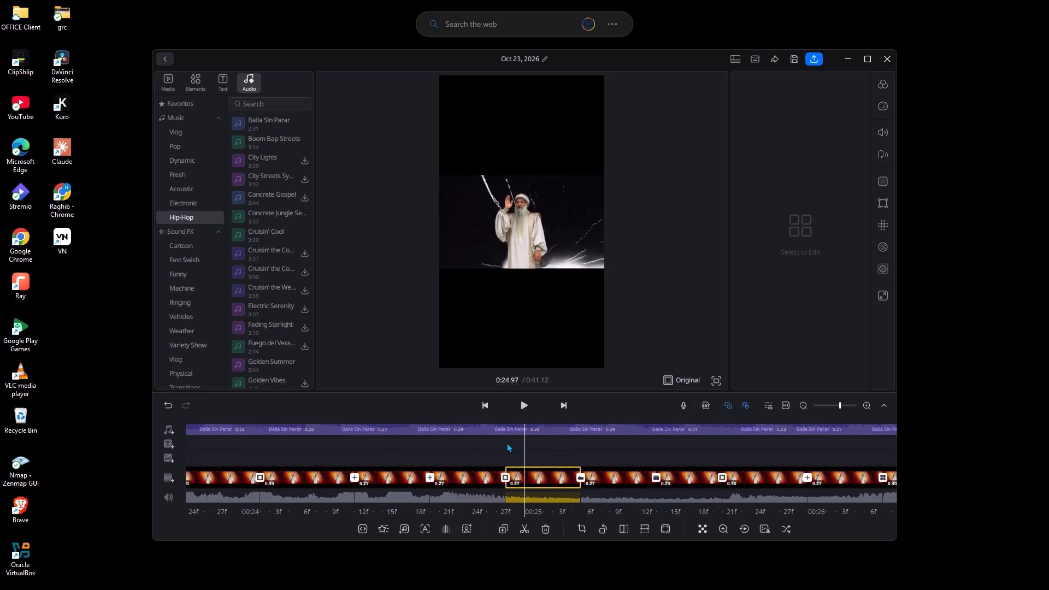
drag(465, 444, 639, 450)
drag(457, 440, 599, 435)
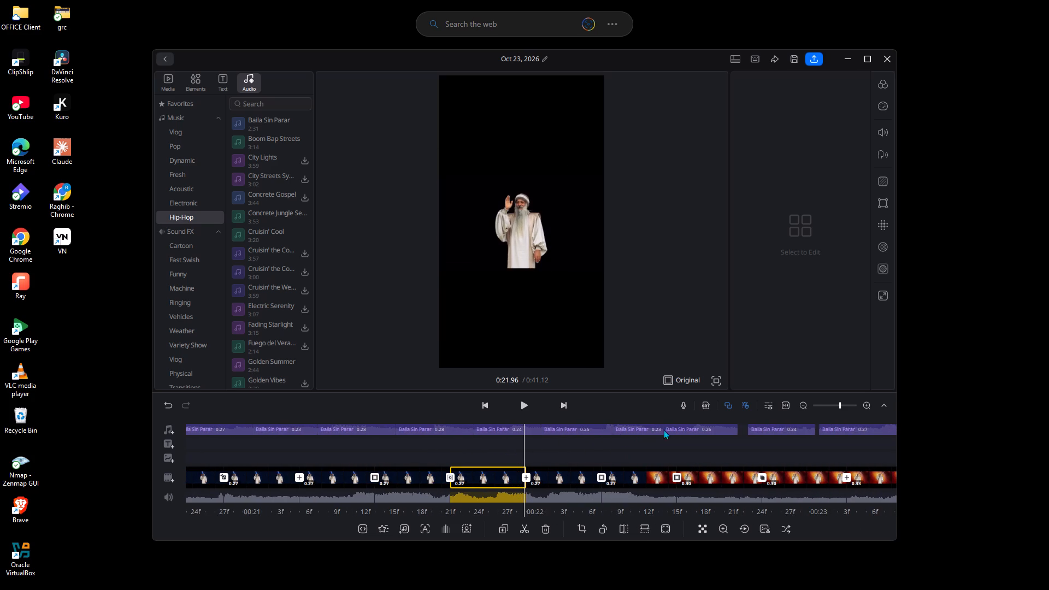
click(842, 432)
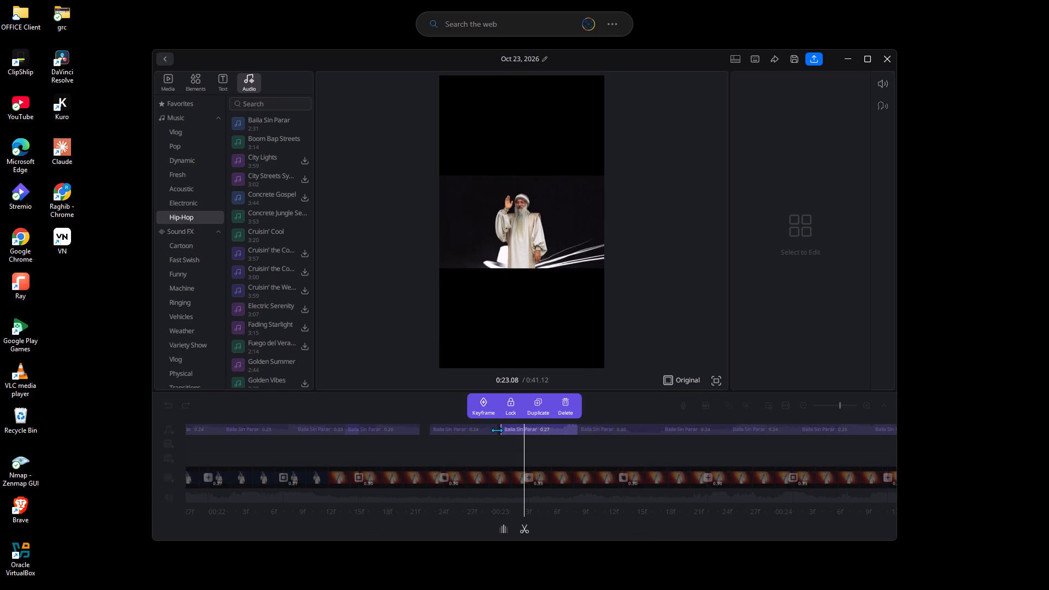
drag(497, 430, 474, 430)
Extend the start of the audio segment at about 0:22.83 backward to close the gap, making it 0.28 seconds long.
click(452, 428)
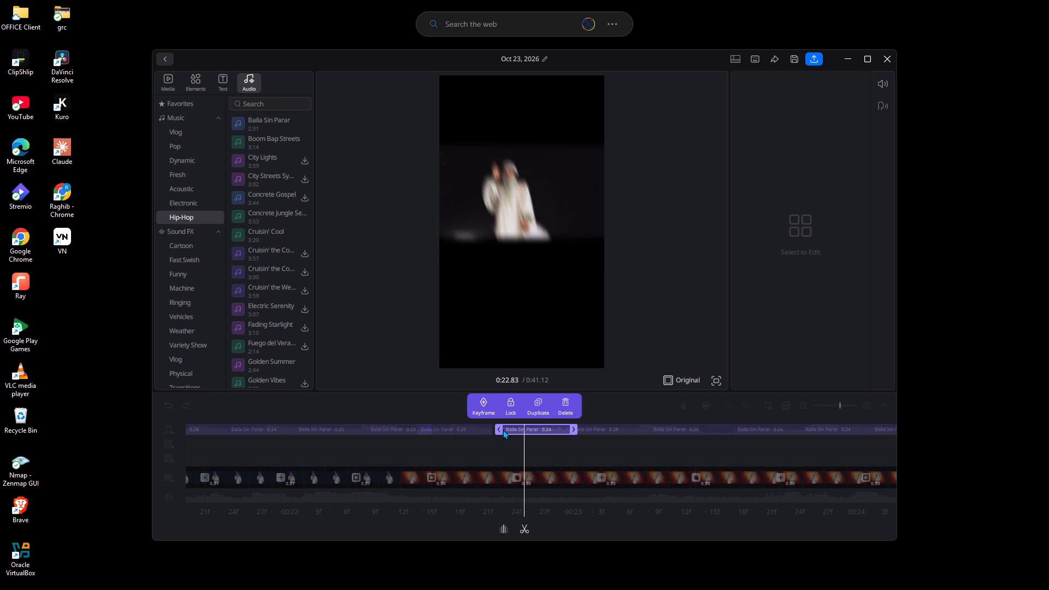
drag(502, 429, 482, 429)
Close the gap before the audio segment at about 0:20.09 by extending its start backward, making it 0.25 seconds long.
click(310, 445)
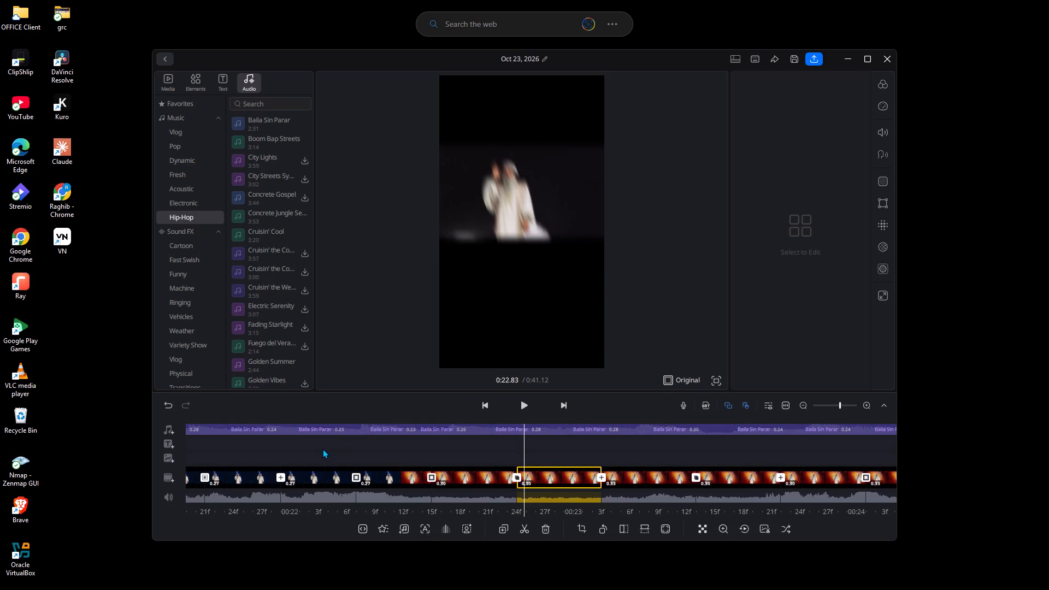
drag(316, 448, 522, 451)
drag(440, 444, 555, 437)
drag(423, 431, 570, 444)
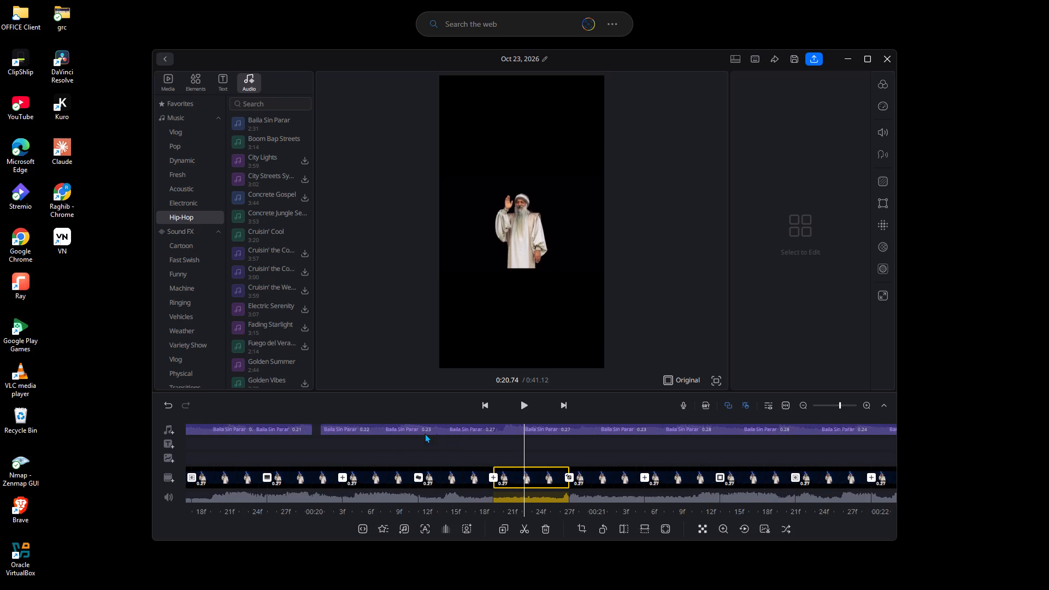
click(340, 426)
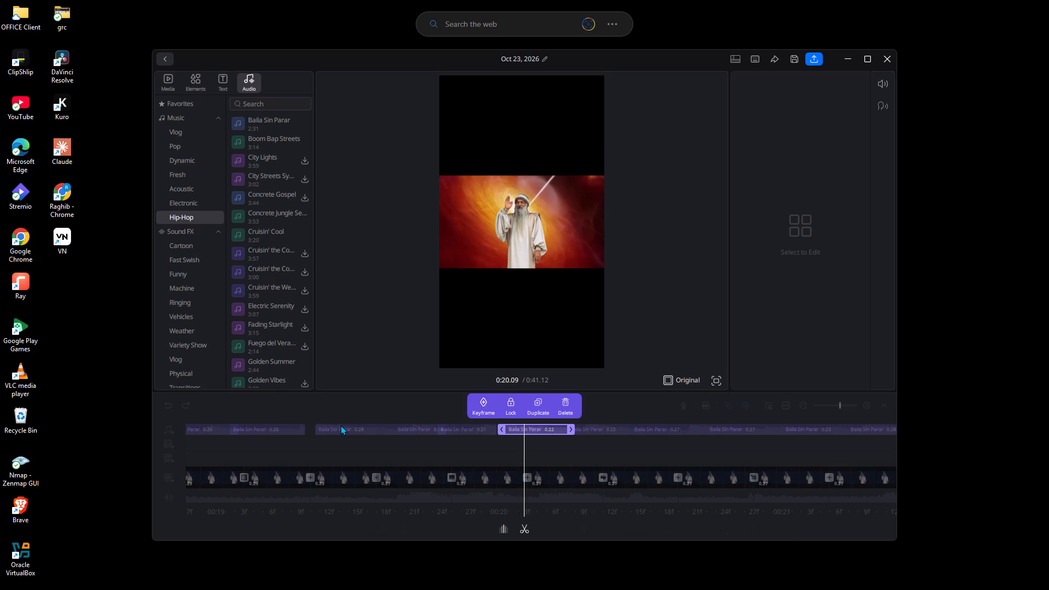
drag(503, 428, 476, 426)
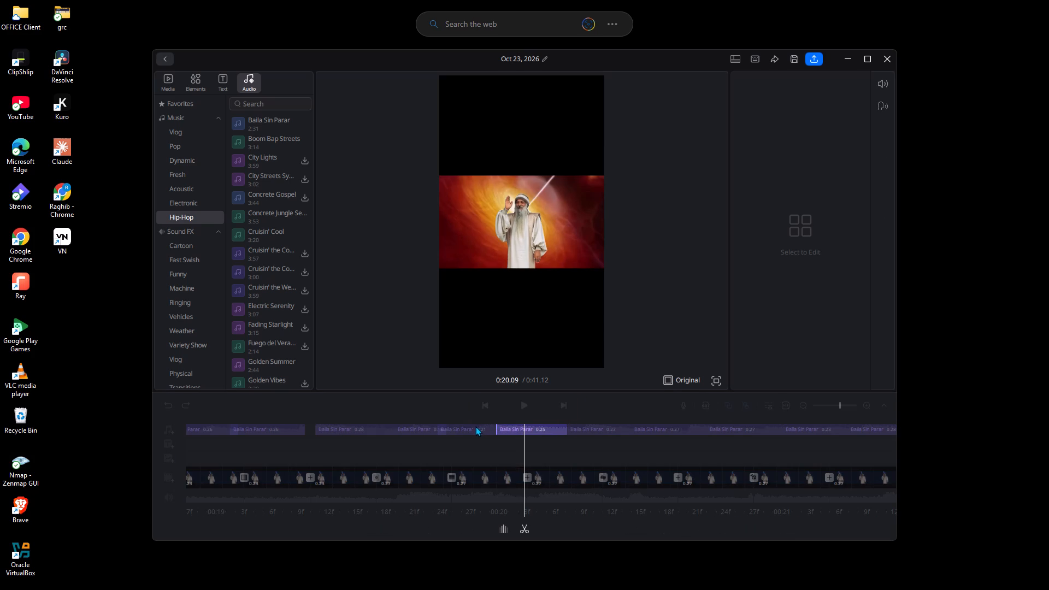
Extend the start of the audio segment at about 0:19.44 backward to close the gap, making it 0.32 seconds long.
click(341, 432)
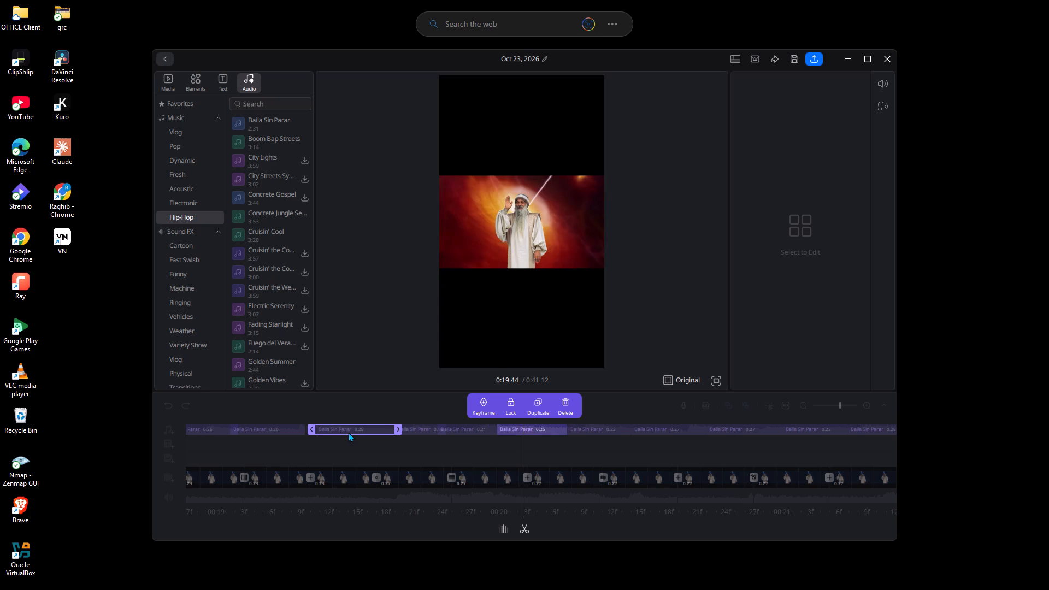
drag(493, 427, 451, 422)
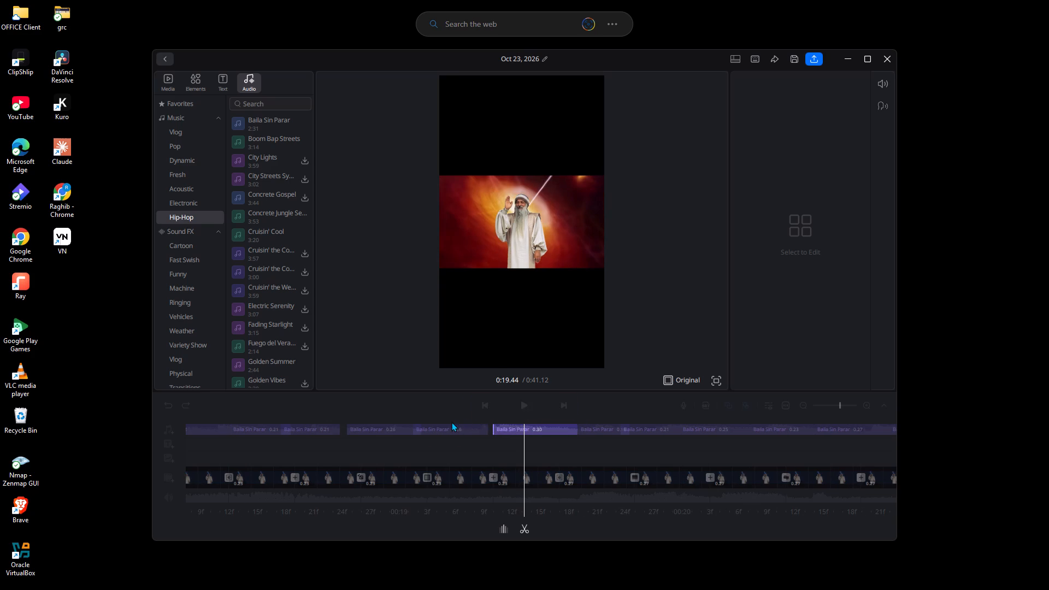
drag(451, 422, 441, 422)
Extend the start of the audio segment at about 0:18.90 back to the previous segment, making it 0.28 seconds long.
click(370, 427)
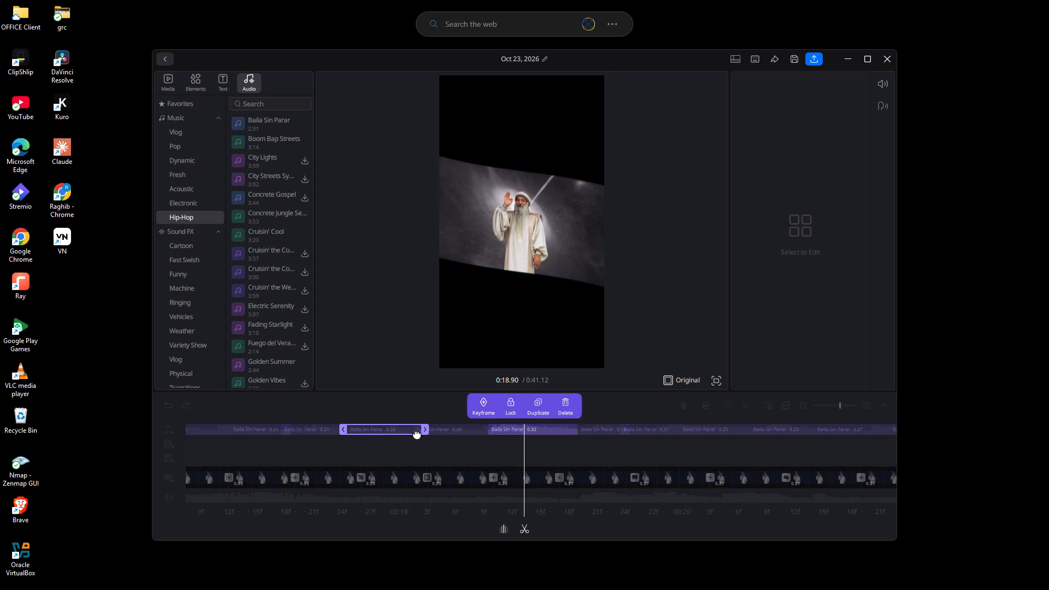
drag(497, 429, 458, 427)
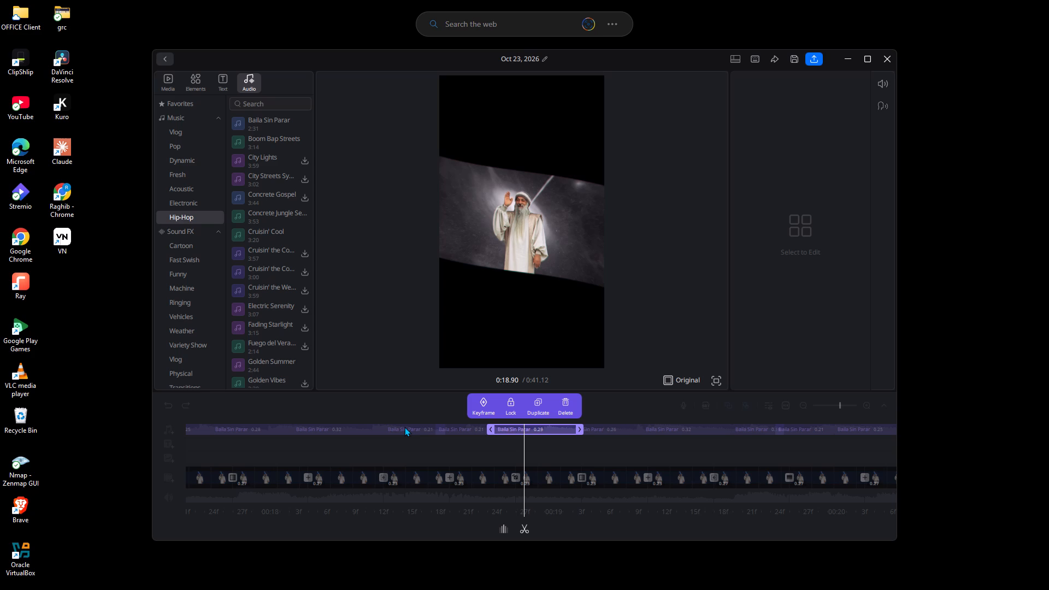
Extend the start of the audio segment at about 0:16.73 back to the previous segment, closing the gap.
click(376, 460)
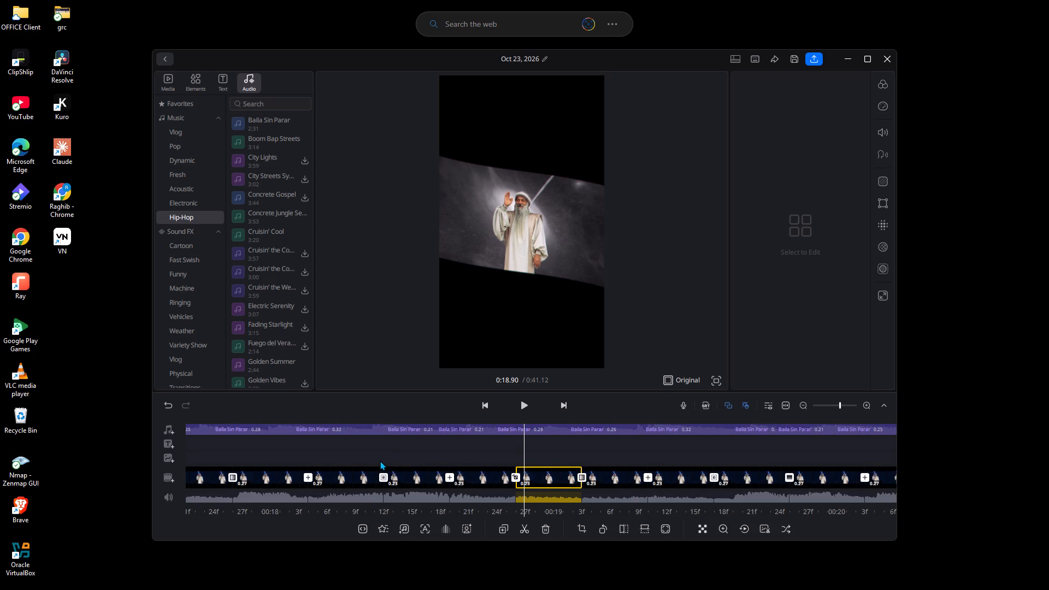
drag(340, 447, 515, 457)
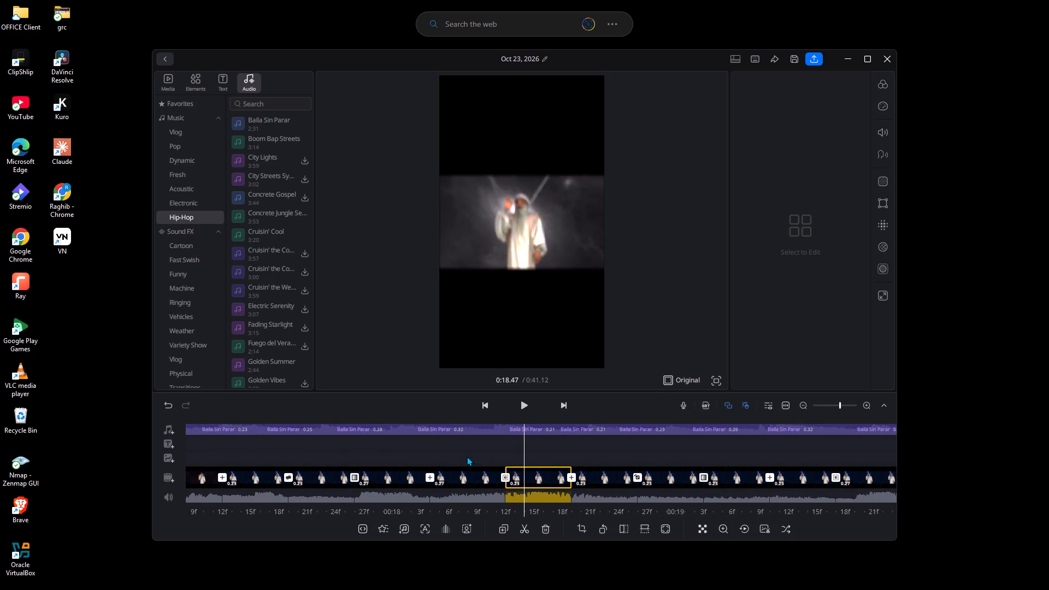
drag(436, 452, 562, 456)
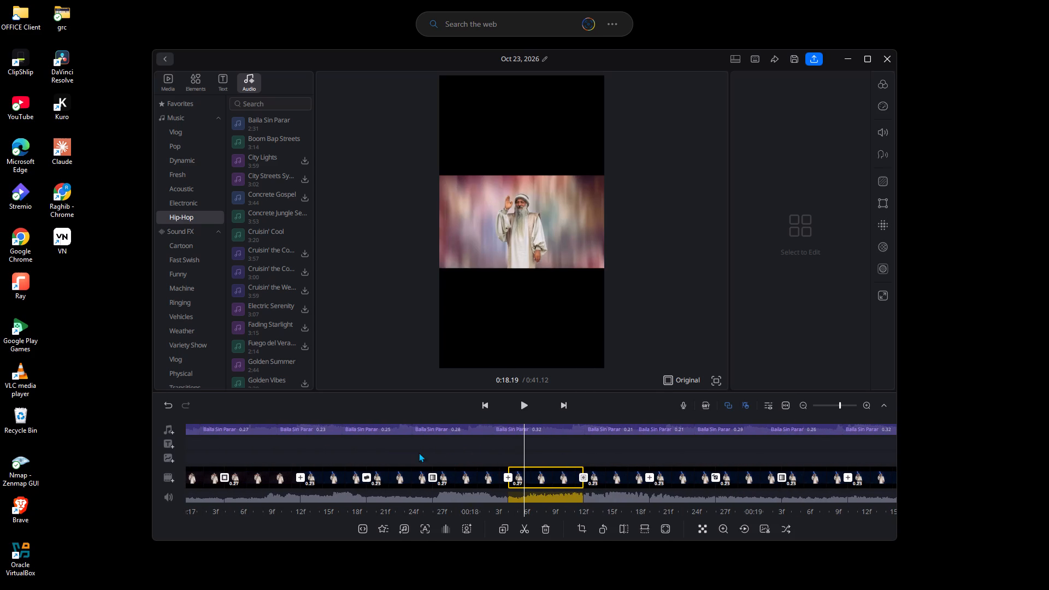
drag(366, 447, 491, 451)
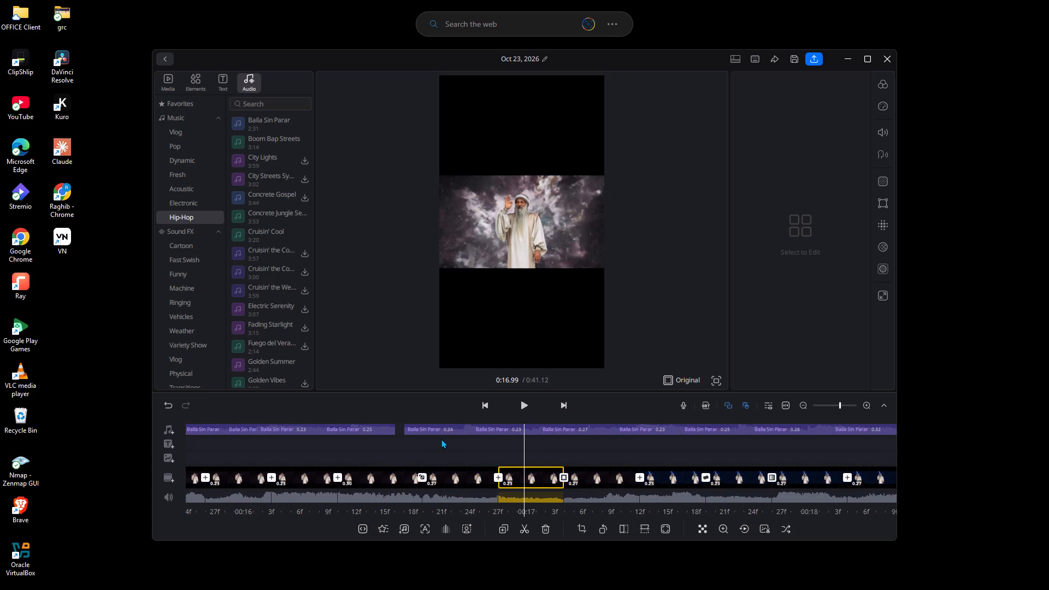
click(449, 430)
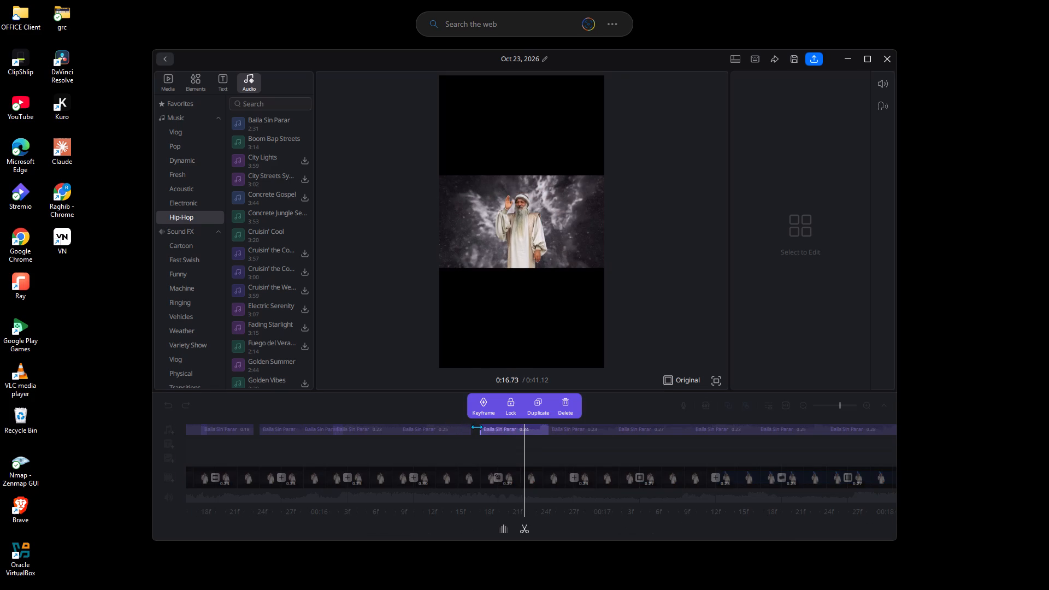
drag(477, 427, 451, 429)
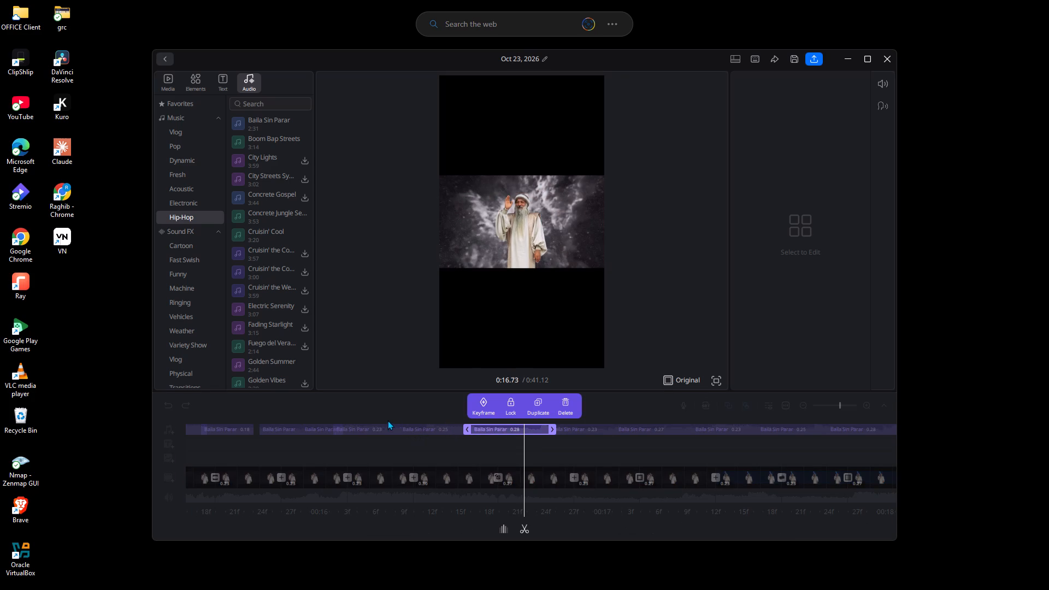
Extend the start of the audio segment at about 0:15.85 back to the previous segment, closing the gap.
click(325, 430)
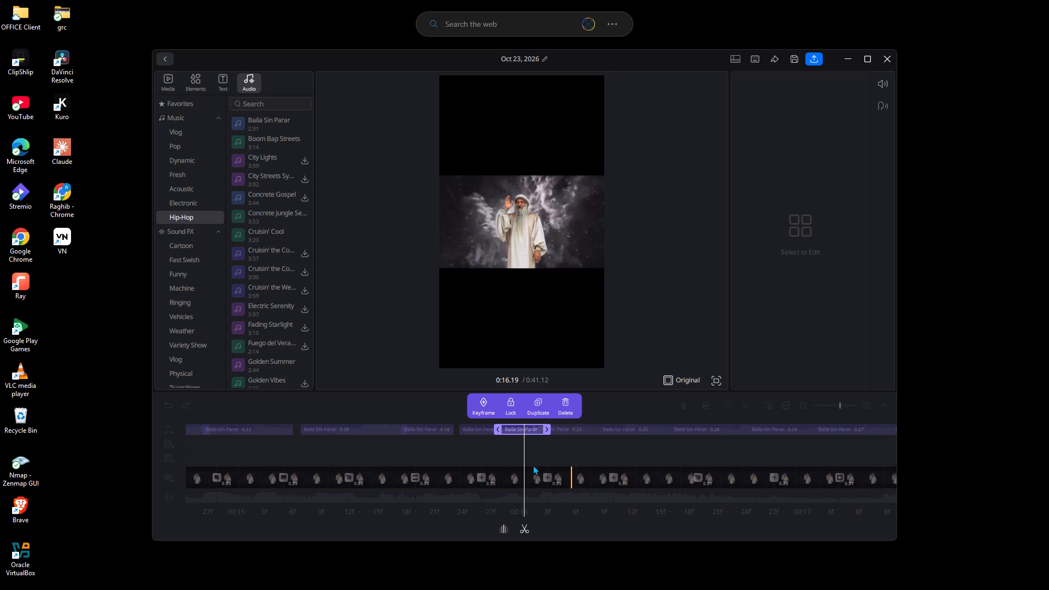
drag(501, 427, 474, 421)
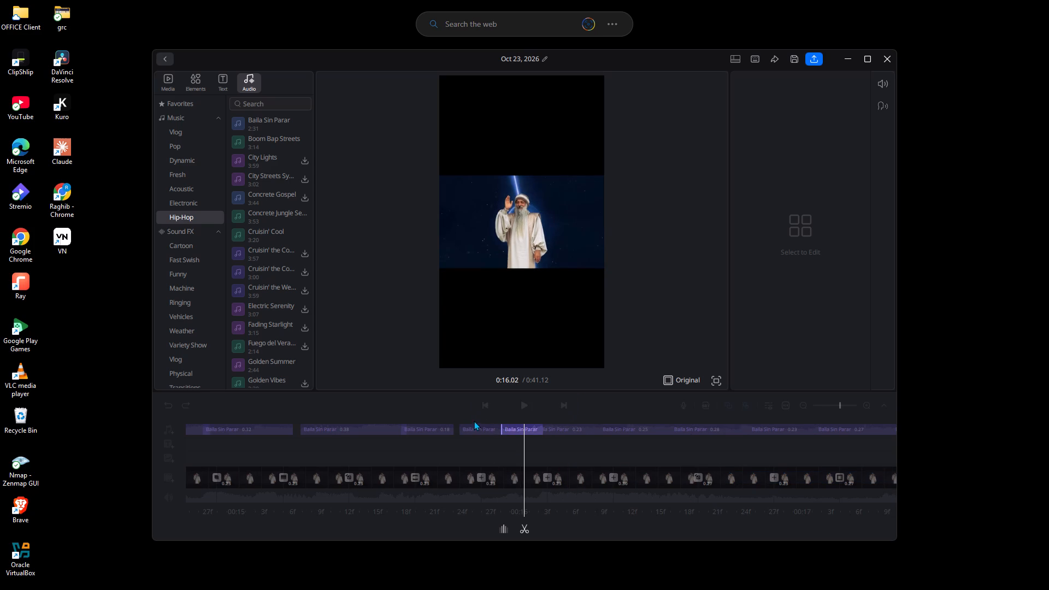
drag(474, 421, 467, 419)
click(477, 428)
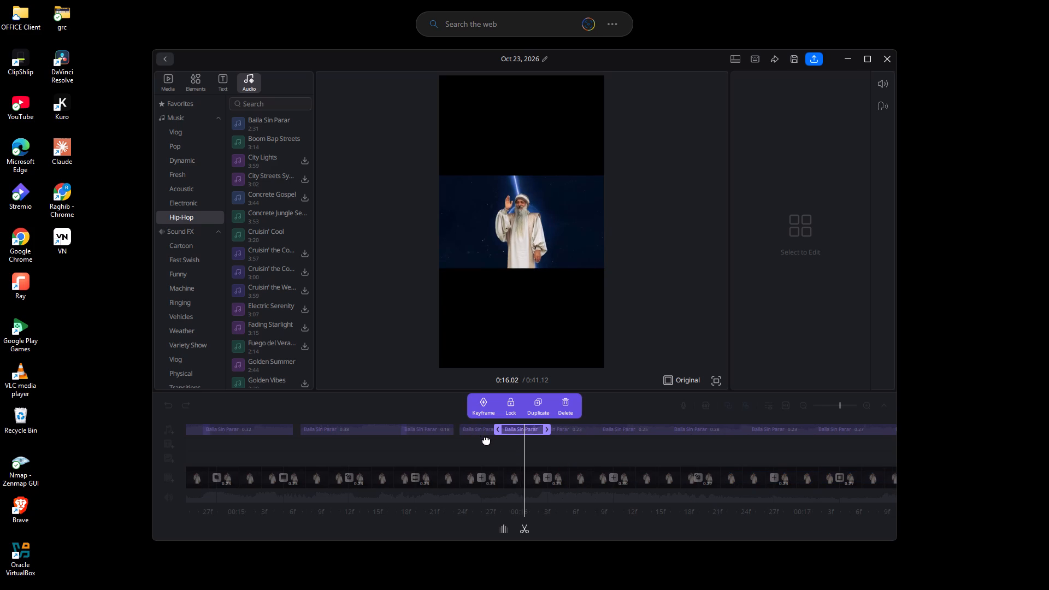
drag(503, 430, 470, 432)
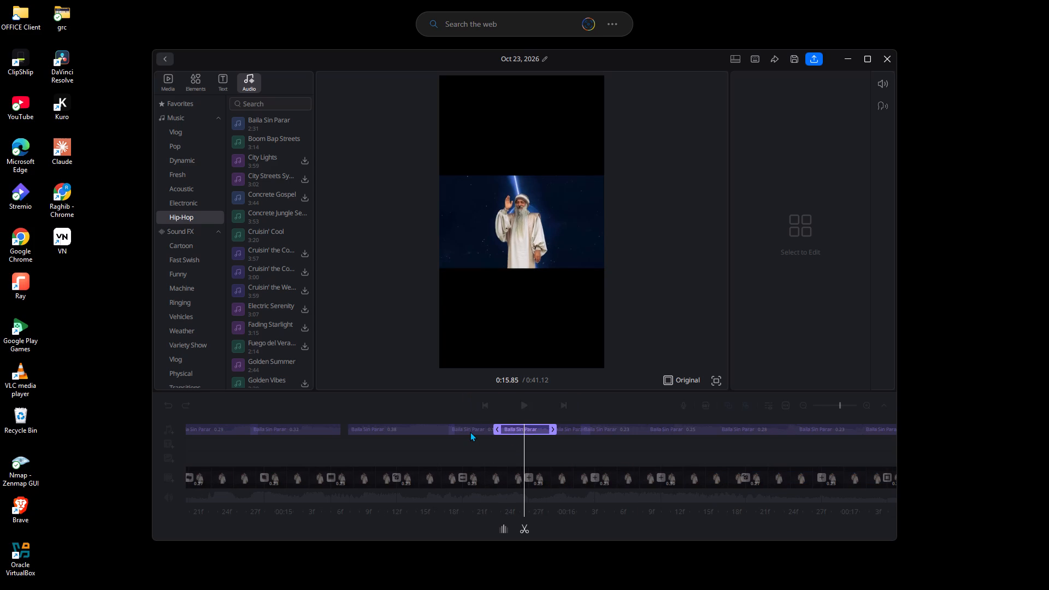
Extend the start of the audio segment at about 0:15.31 back to the previous segment, making it 0.40 seconds long.
click(372, 432)
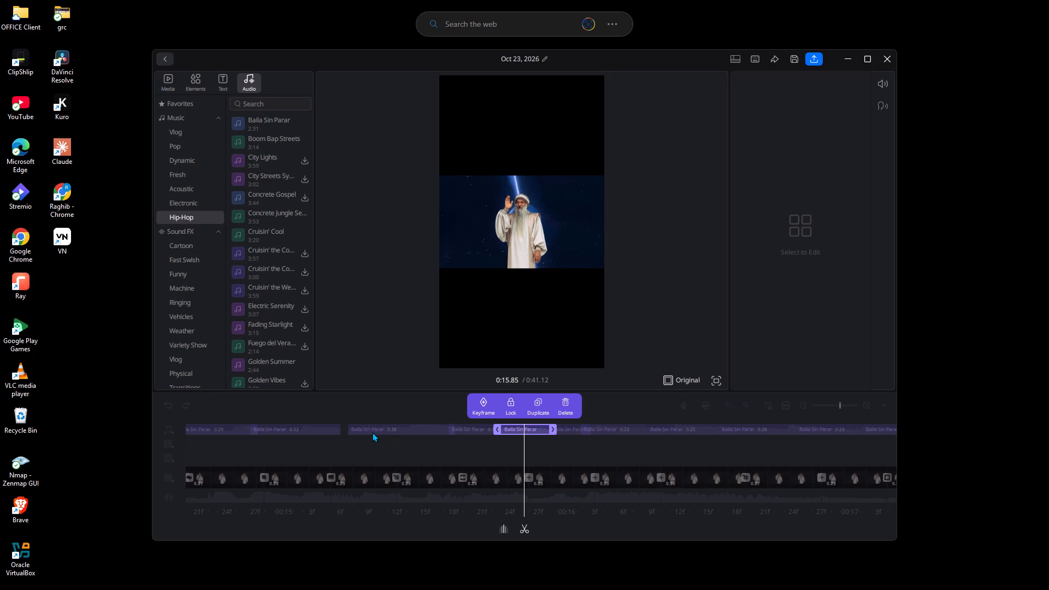
drag(498, 428, 498, 428)
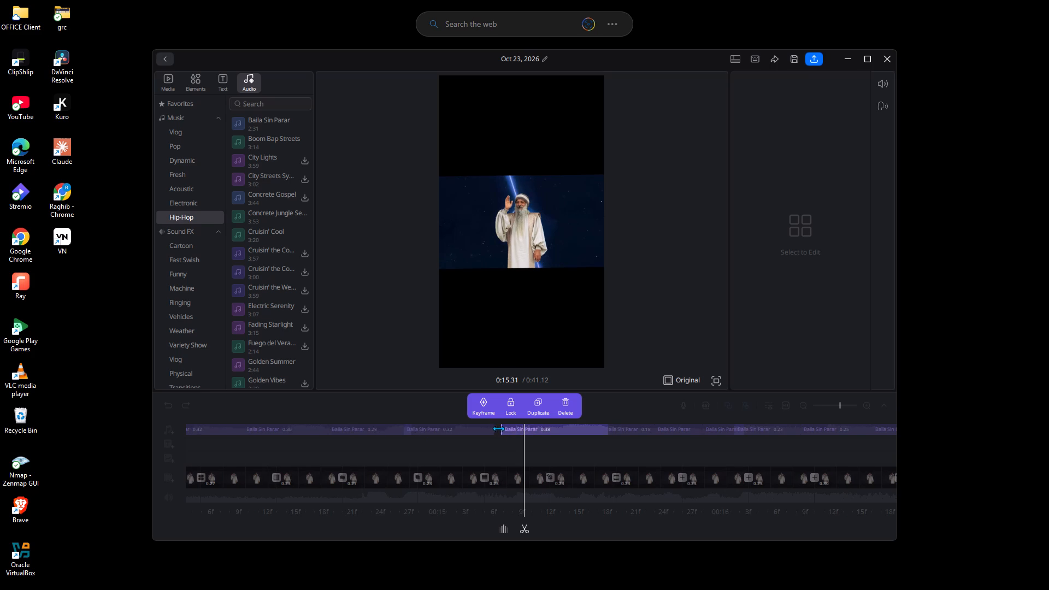
drag(498, 428, 452, 426)
click(332, 448)
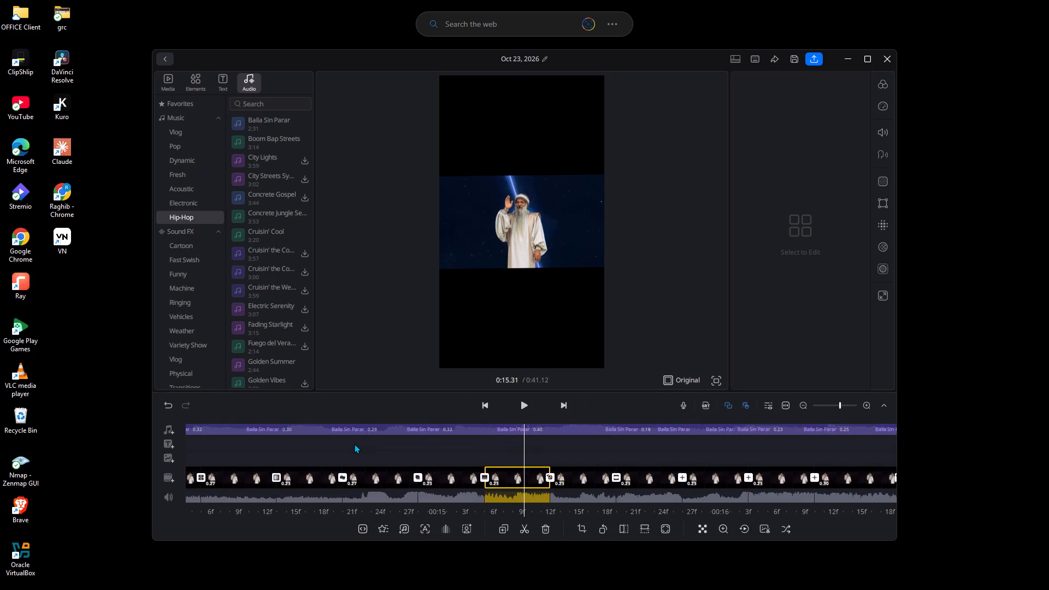
Close the gap before the audio segment at about 0:11.82 by extending its start back to the previous segment.
drag(354, 444, 534, 452)
drag(378, 448, 492, 443)
drag(392, 441, 600, 462)
drag(473, 460, 585, 460)
drag(434, 446, 599, 452)
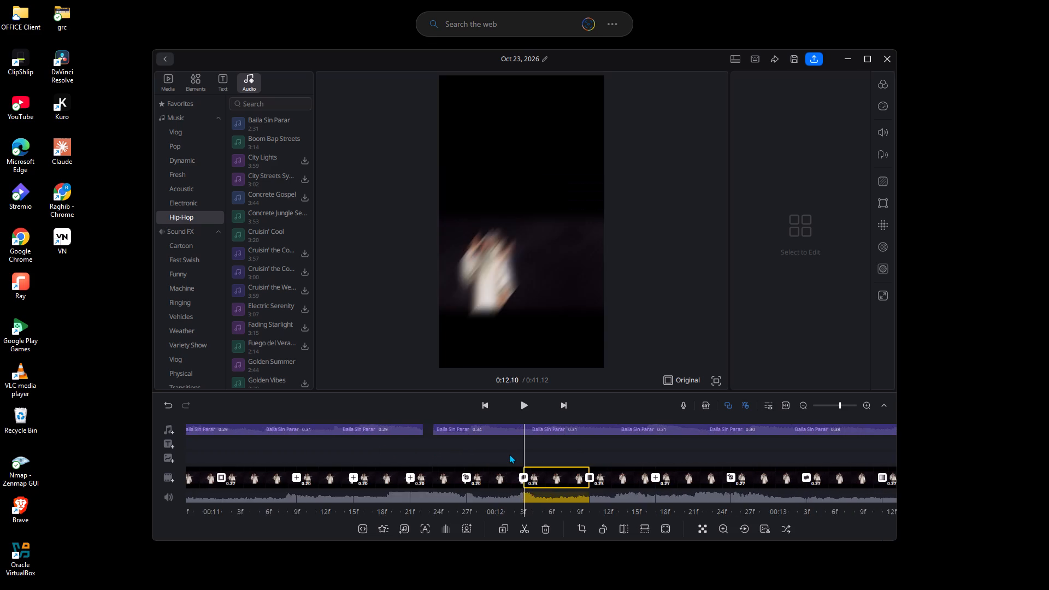
drag(742, 440, 448, 432)
click(799, 427)
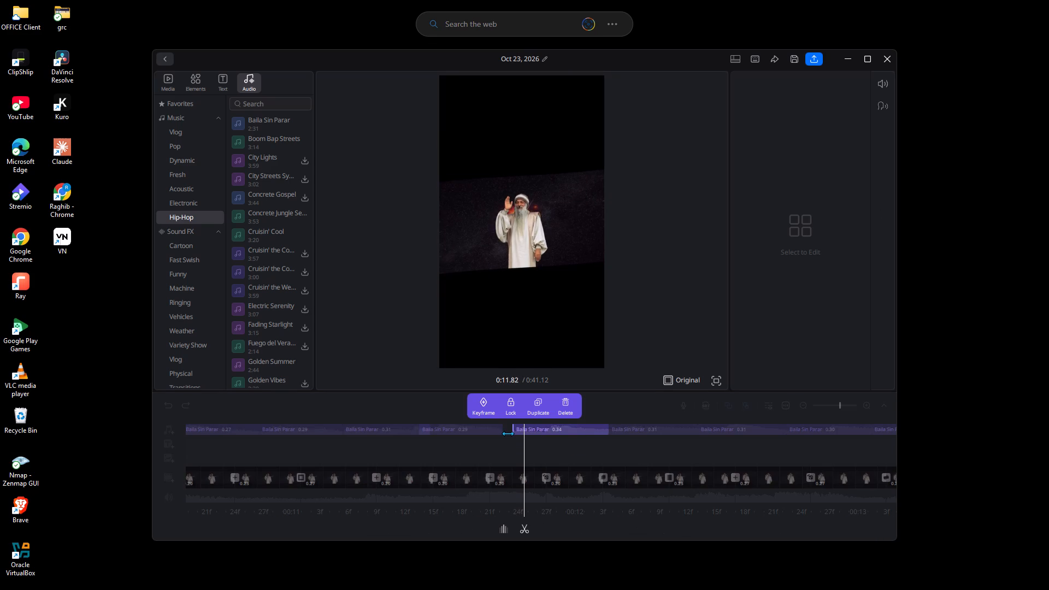
drag(507, 433, 491, 433)
click(491, 433)
click(449, 449)
click(382, 441)
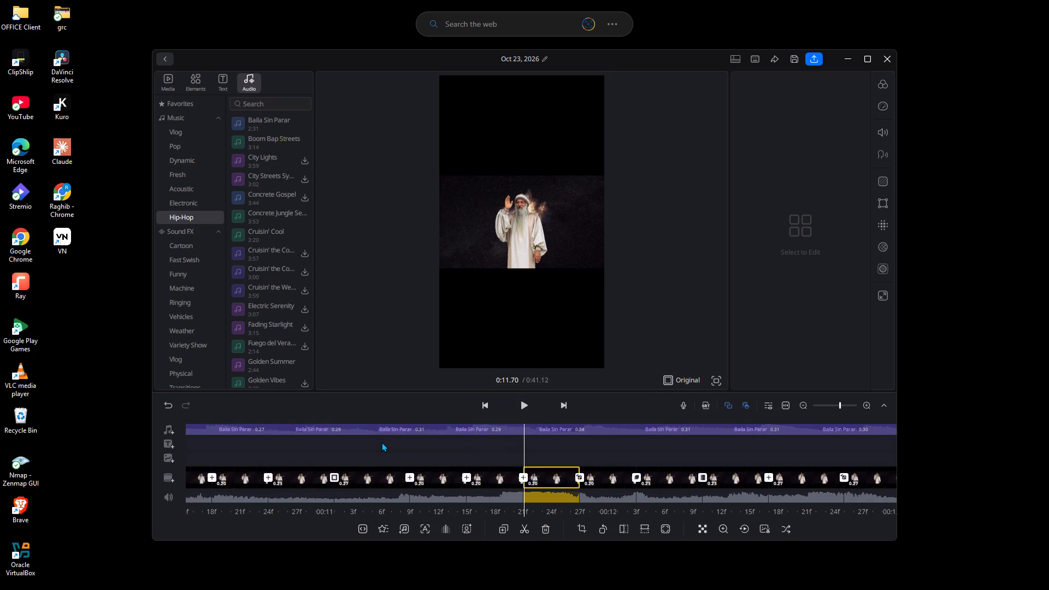
Extend the start of the audio segment at about 0:09.59 back to the previous segment, closing the small gap.
drag(569, 449, 577, 449)
drag(438, 449, 555, 459)
drag(418, 452, 507, 459)
drag(446, 459, 537, 457)
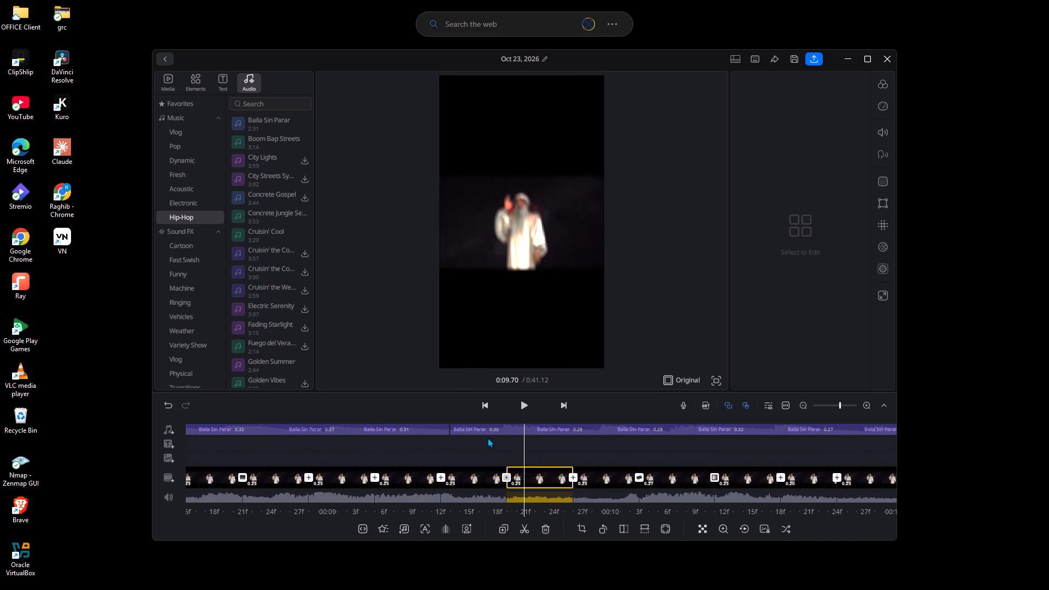
click(496, 427)
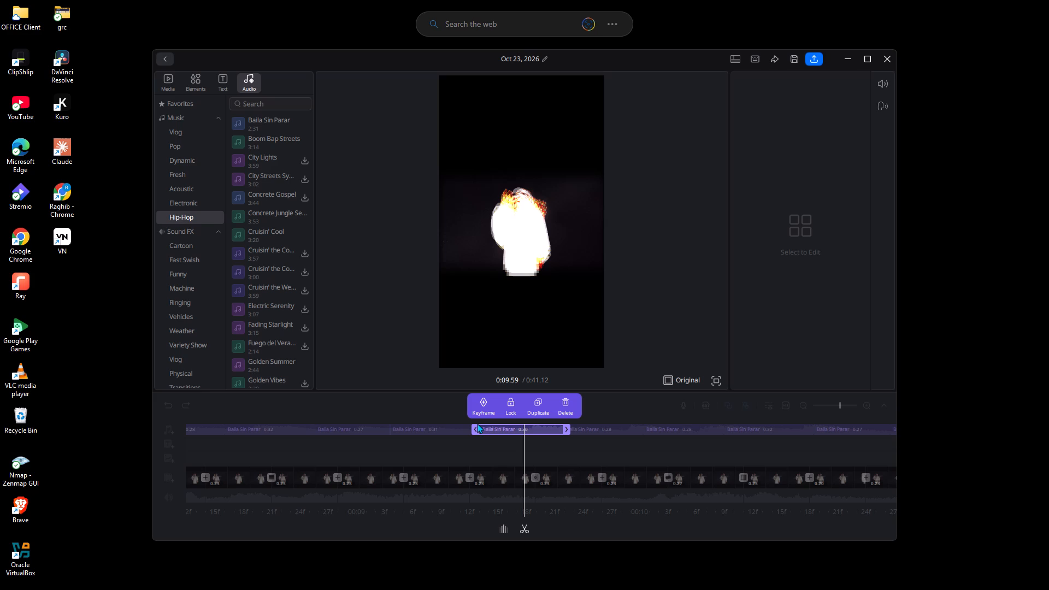
drag(475, 426, 464, 427)
click(434, 446)
Extend the start of the audio segment at about 0:08.33 back to the previous segment, making it 0.30 seconds long.
drag(388, 446, 544, 450)
drag(493, 442, 627, 458)
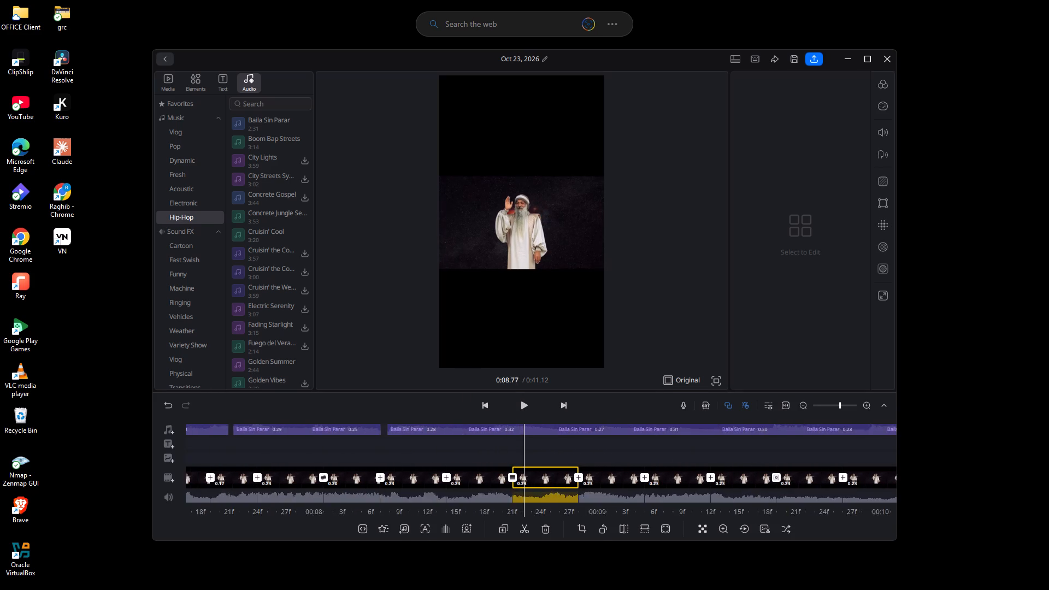
click(524, 429)
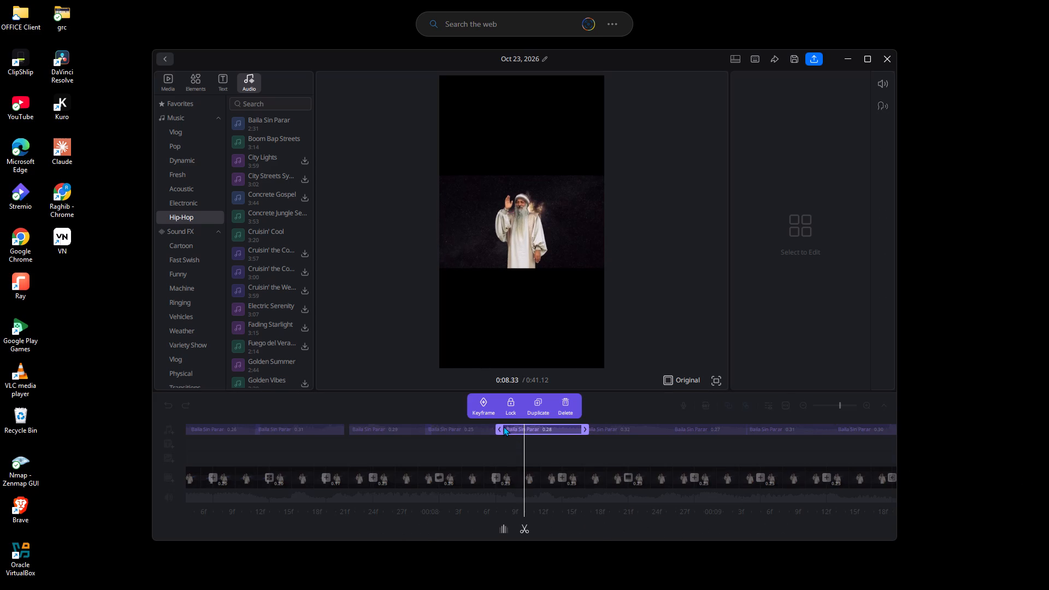
drag(499, 425, 487, 424)
Close the gap before the audio segment at about 0:07.84 by extending its start backward, making it 0.31 seconds long.
click(444, 427)
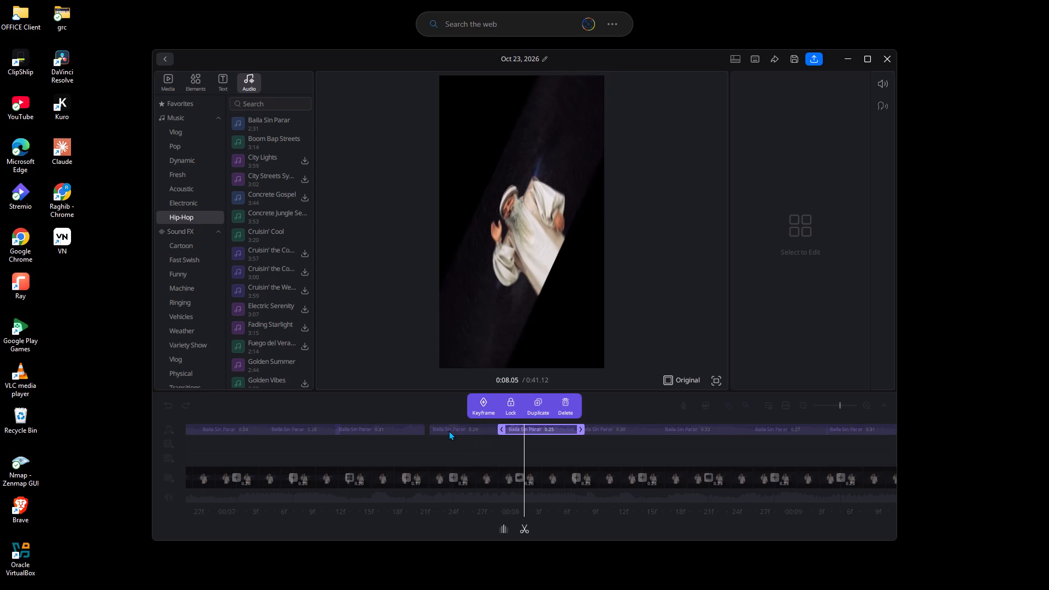
click(464, 432)
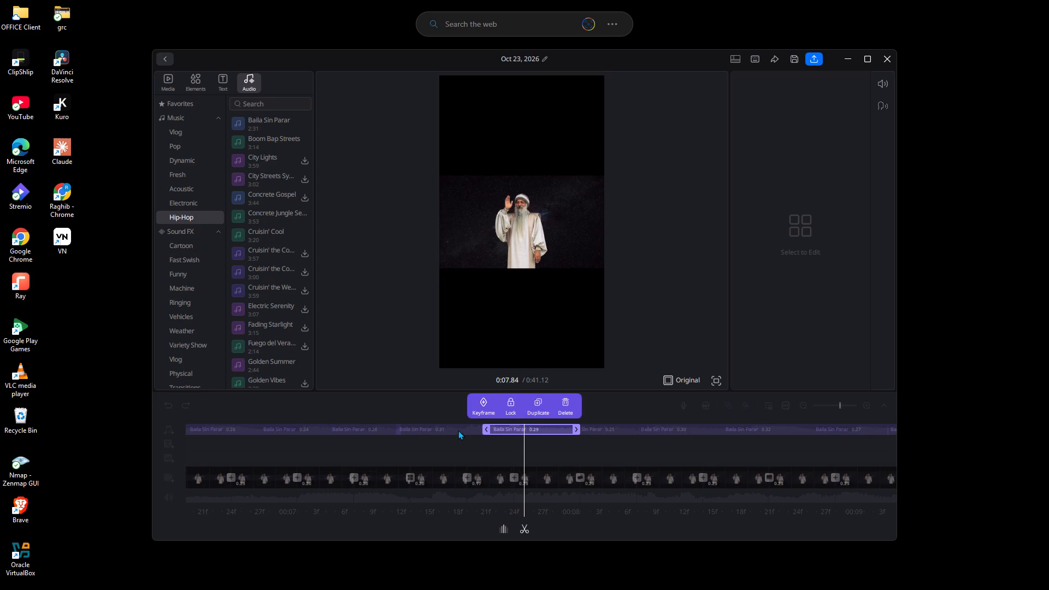
drag(487, 428, 458, 427)
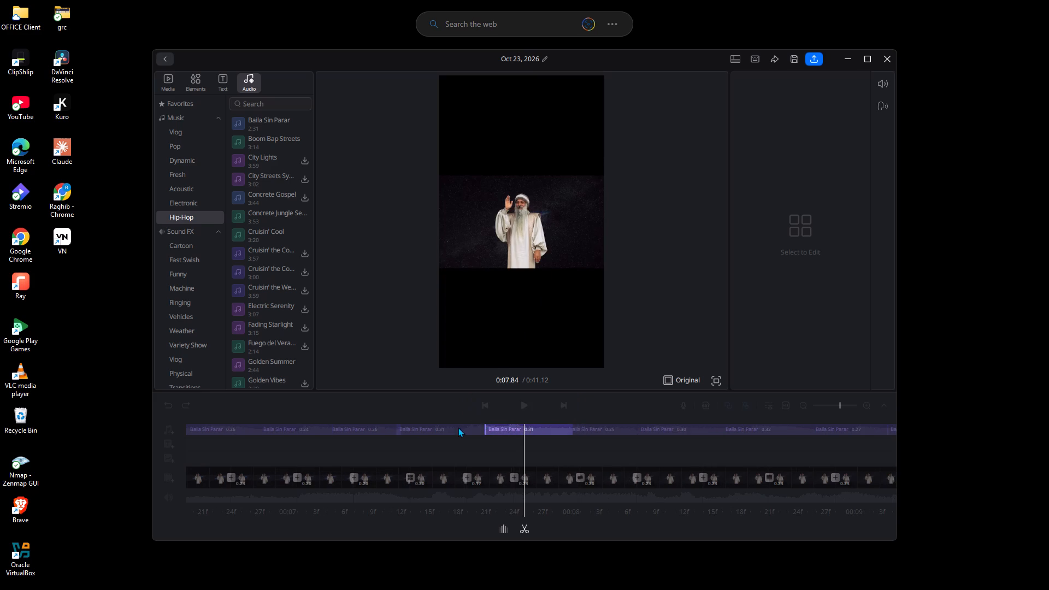
click(397, 445)
Extend the start of the audio segment at about 0:04.98 back to the previous segment, making it 0.40 seconds long.
drag(378, 446, 609, 461)
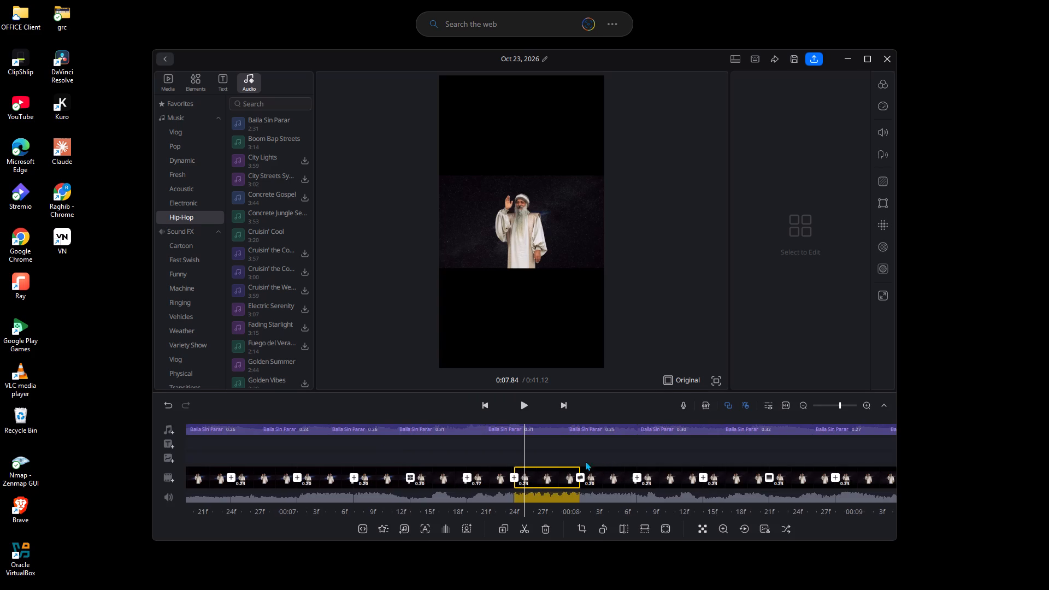
drag(539, 449, 649, 451)
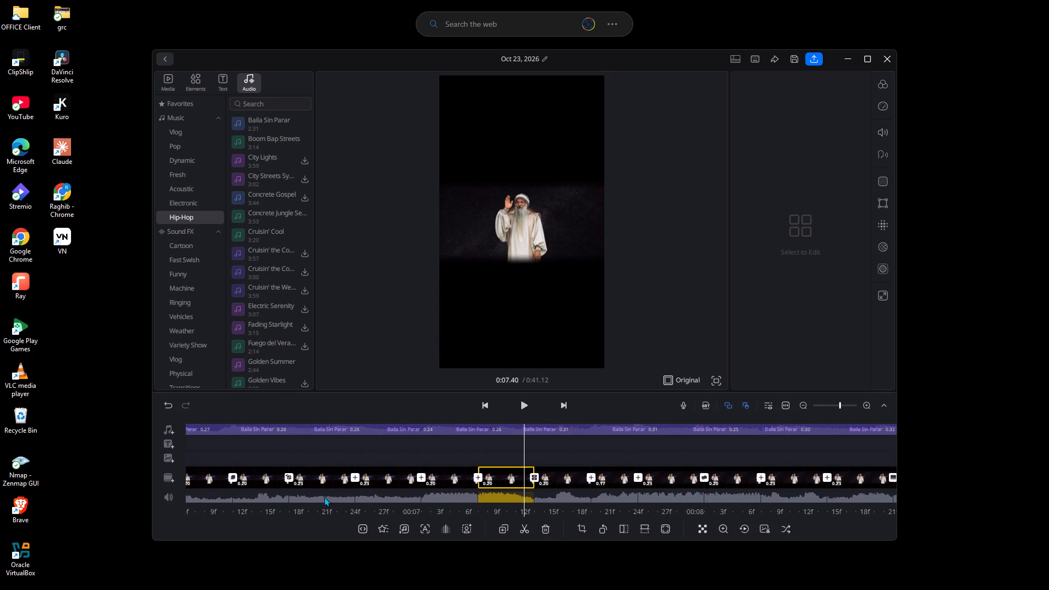
drag(345, 455, 556, 453)
drag(417, 445, 547, 447)
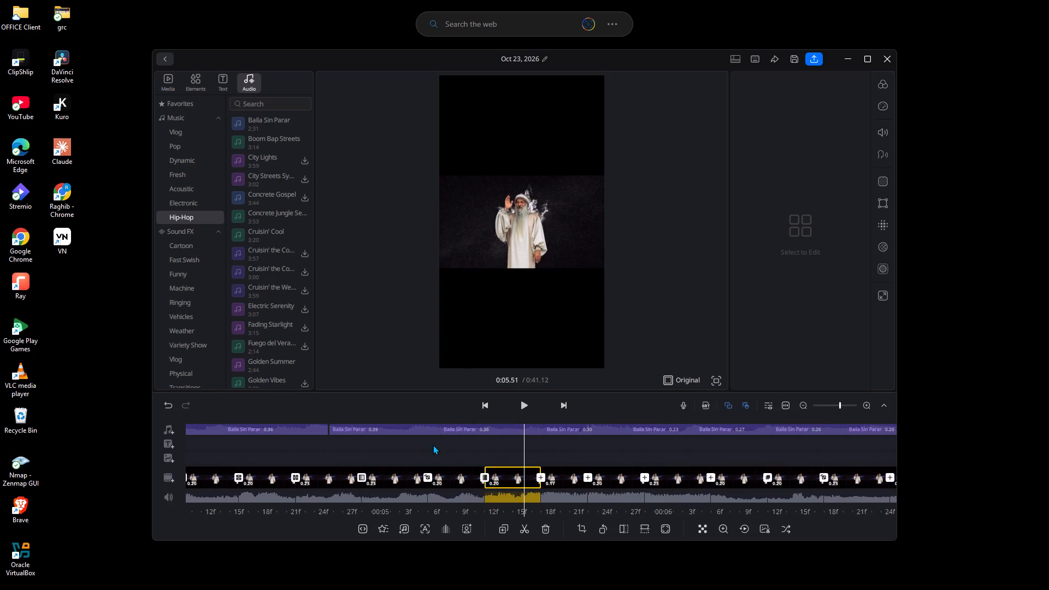
drag(419, 444, 527, 446)
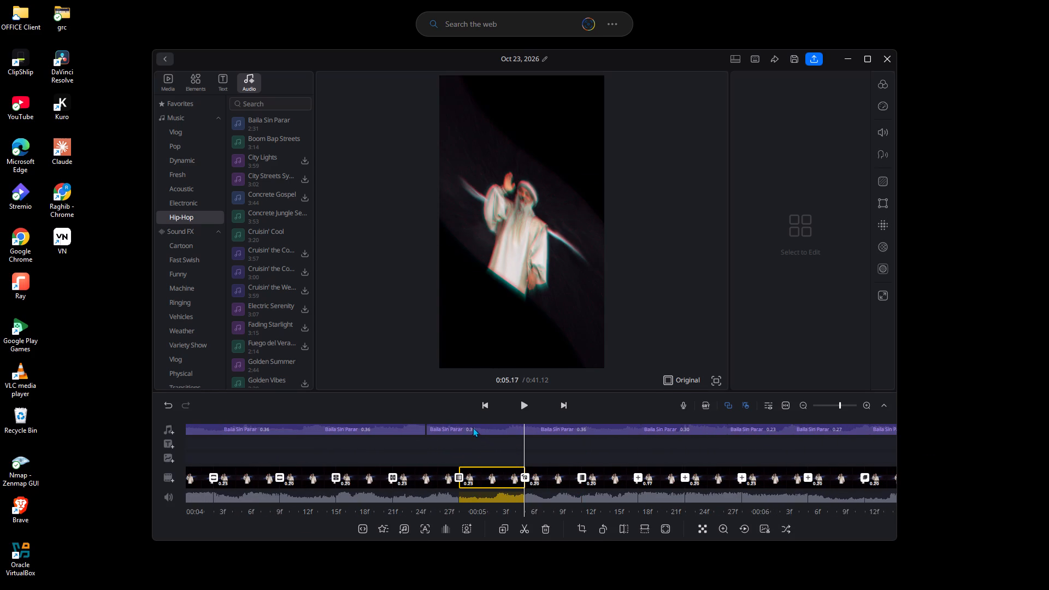
click(472, 427)
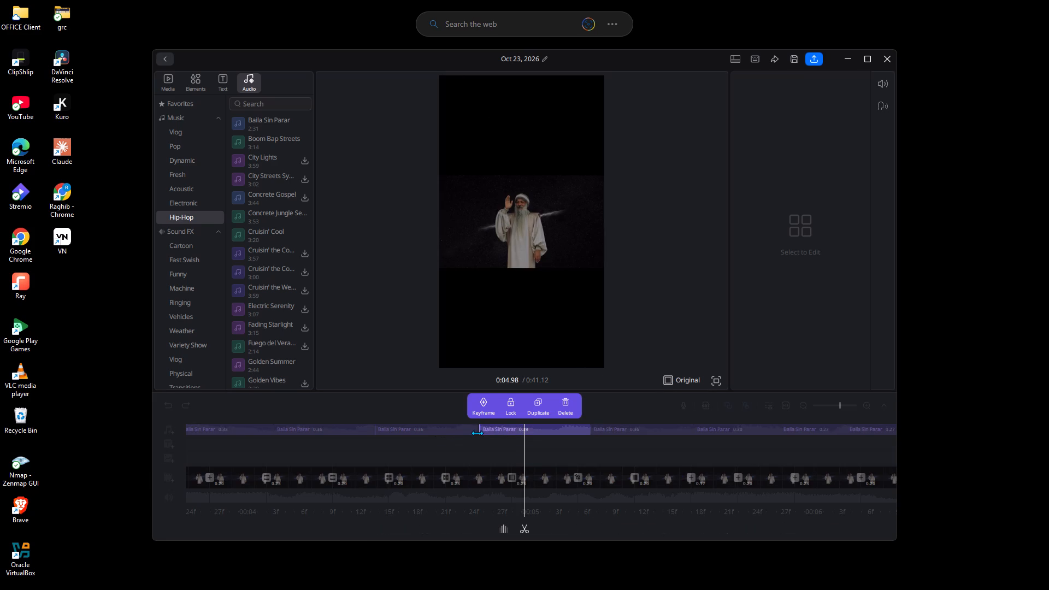
drag(477, 428, 434, 428)
click(374, 459)
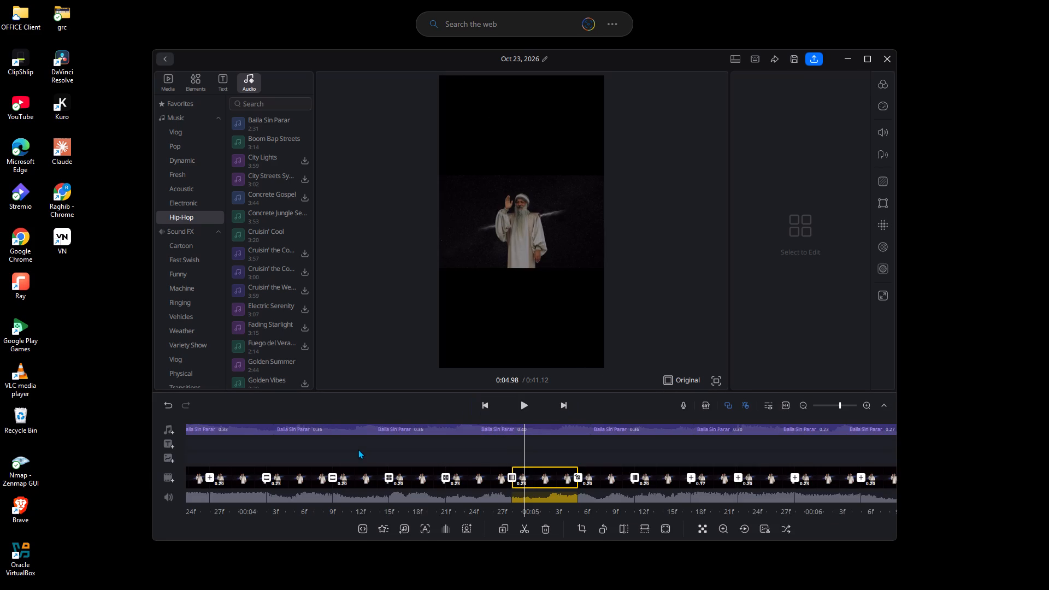
Close the gap before the audio segment at about 0:03.24 by extending its start back to the previous segment.
drag(358, 449, 480, 457)
drag(416, 446, 558, 447)
drag(462, 446, 626, 445)
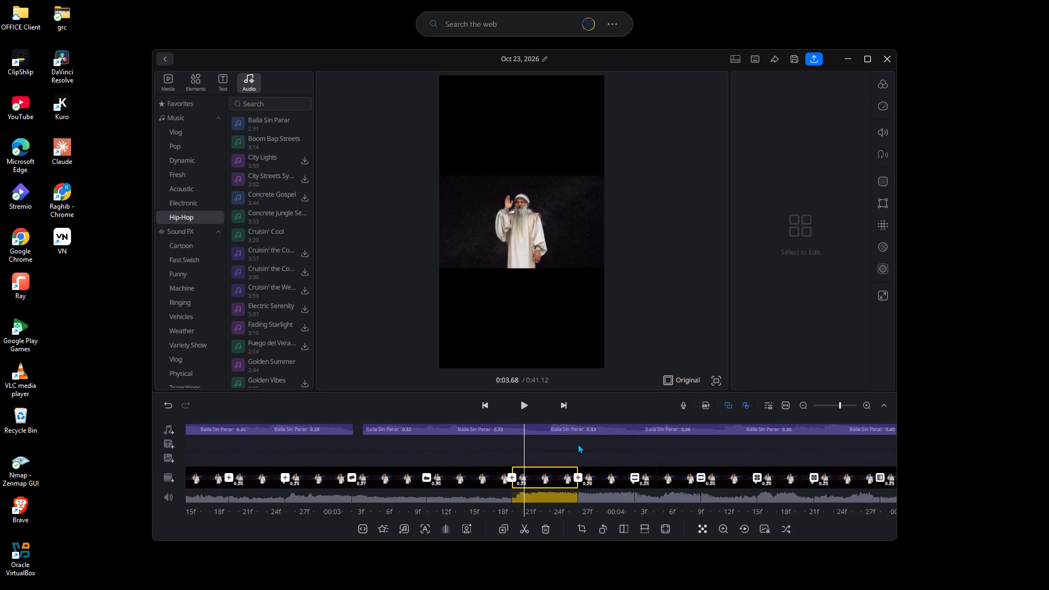
click(473, 427)
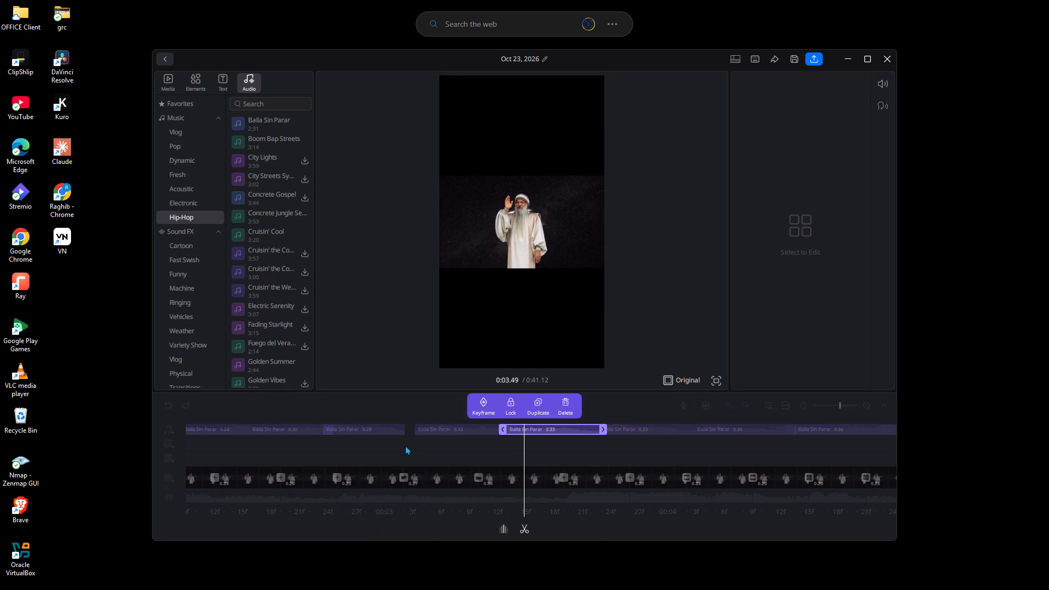
click(451, 426)
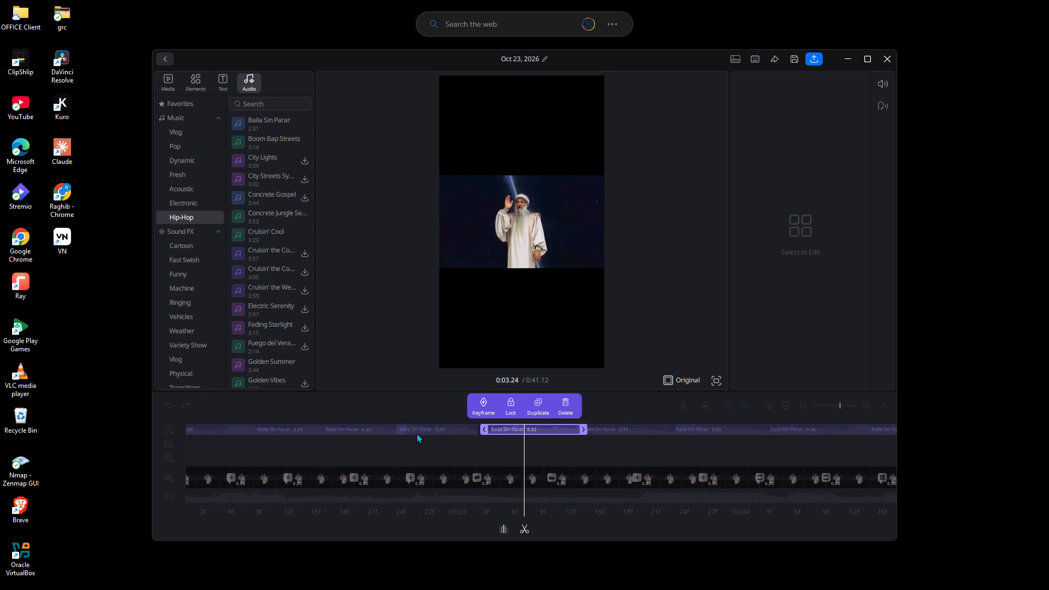
drag(486, 432, 437, 428)
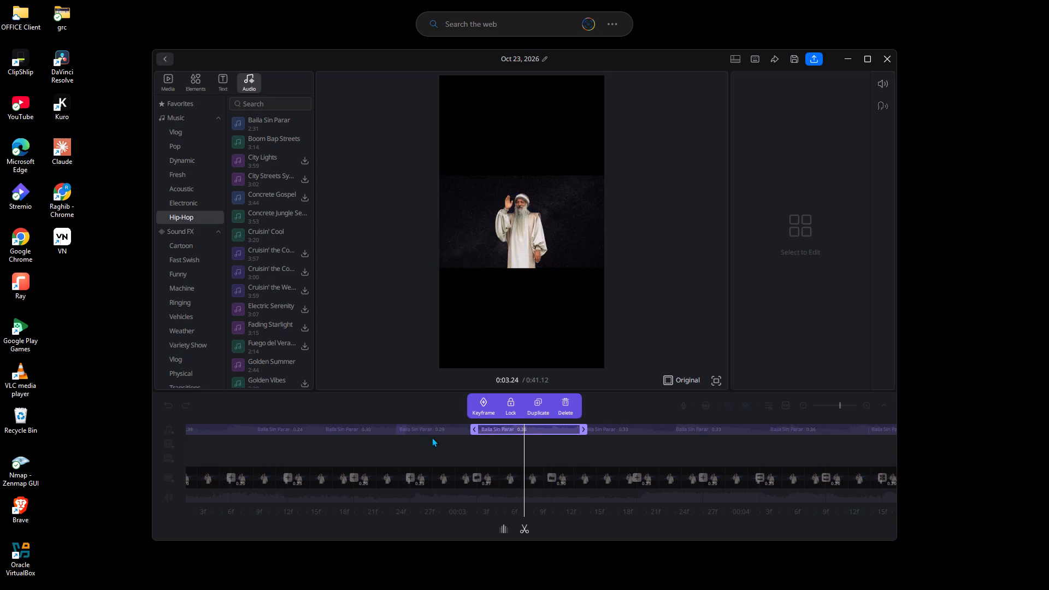
click(408, 451)
Extend the start of the audio segment at about 0:01.96 back to the previous segment, making it 0.43 seconds long.
drag(376, 447, 720, 461)
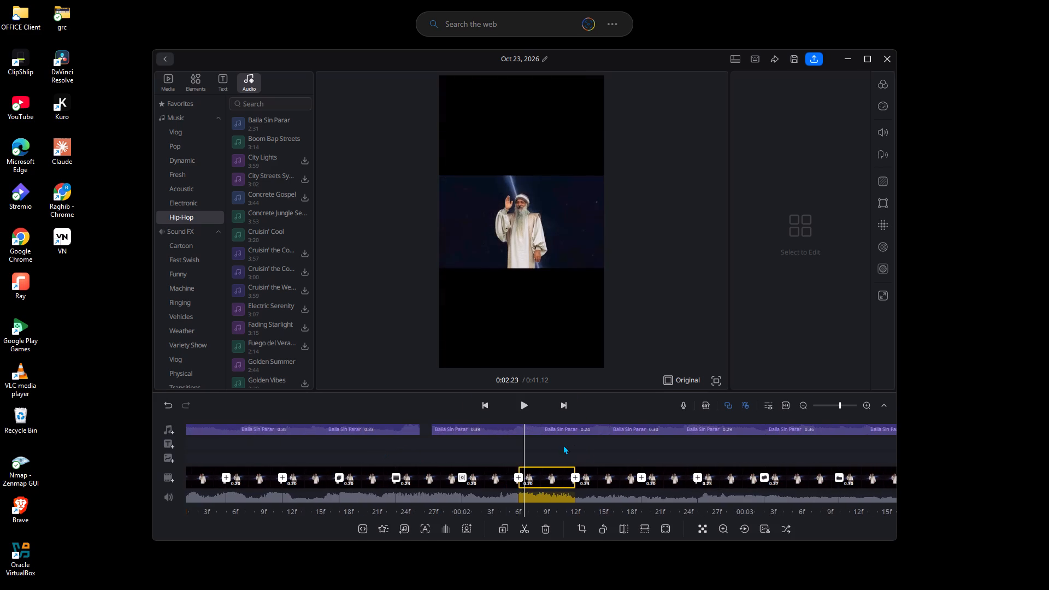
drag(756, 444, 603, 446)
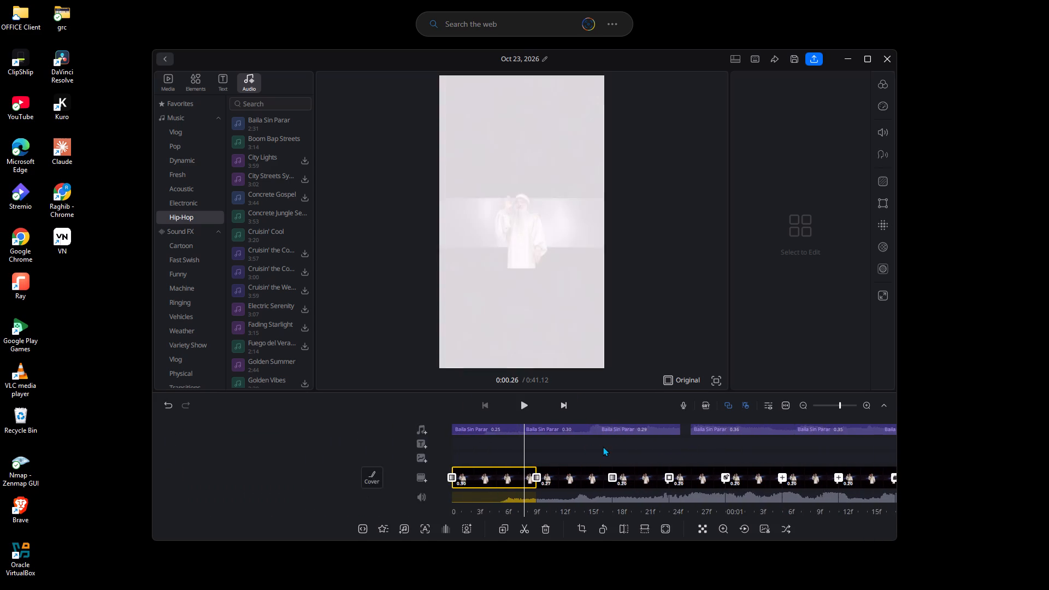
drag(603, 446, 405, 445)
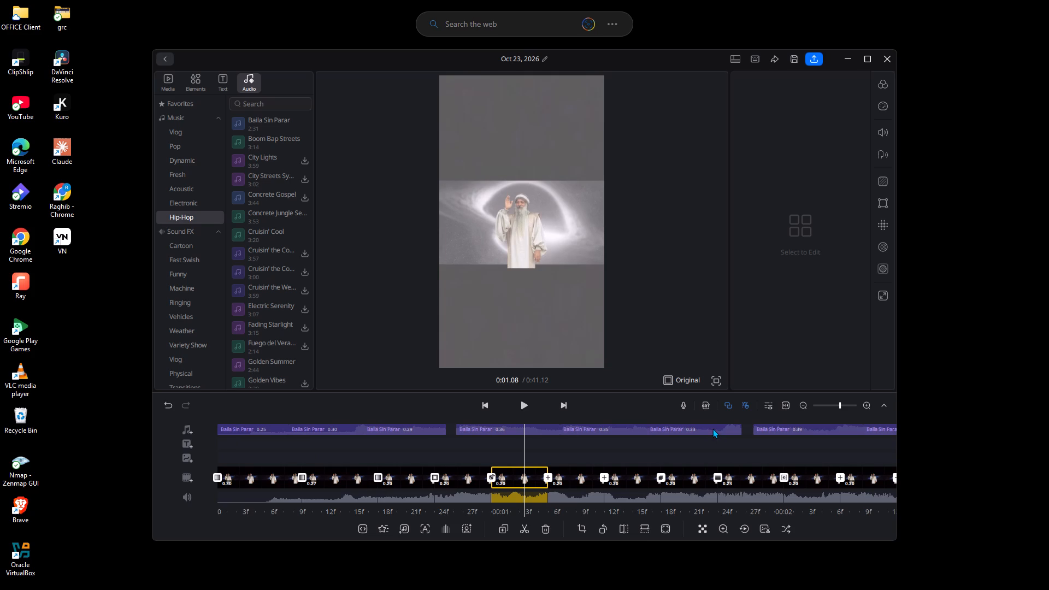
drag(738, 436, 482, 446)
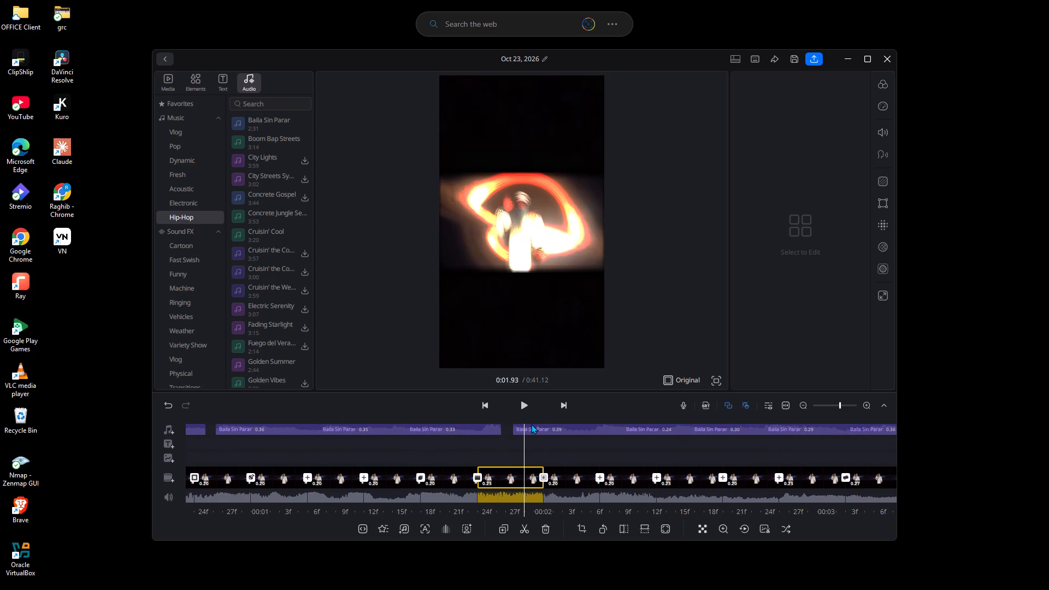
click(531, 424)
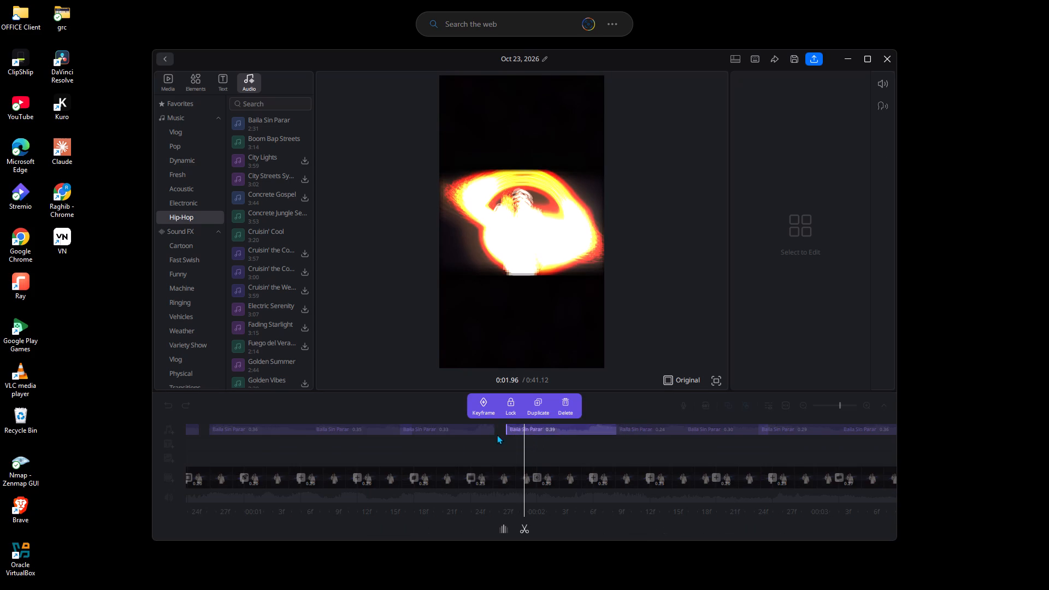
drag(503, 429, 467, 433)
click(414, 461)
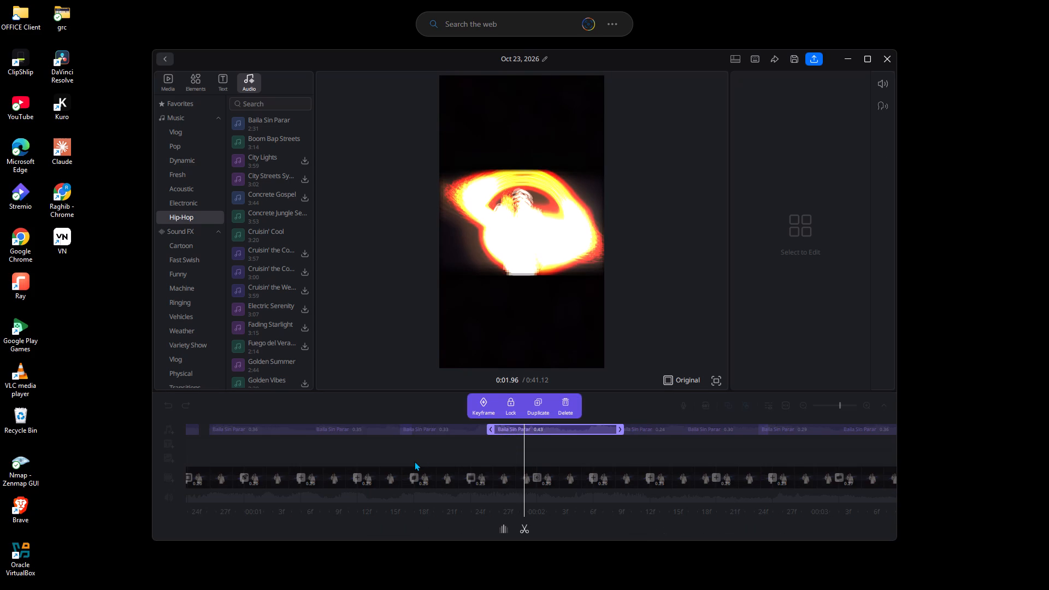
Extend the start of the audio segment at about 0:00.92 back to the previous segment, making it 0.40 seconds long.
drag(388, 454, 569, 456)
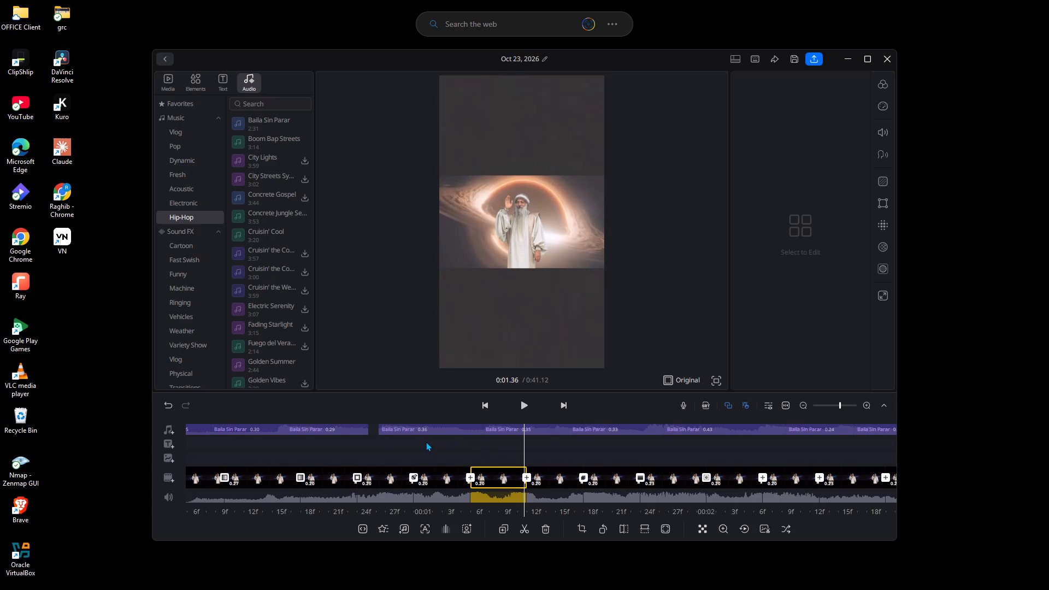
click(401, 433)
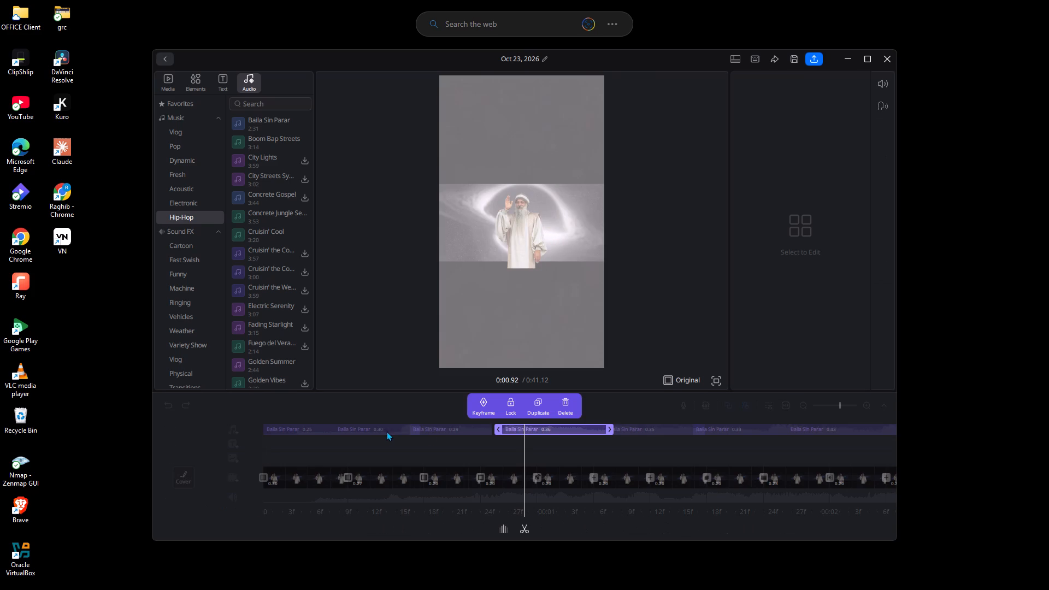
drag(500, 428, 467, 424)
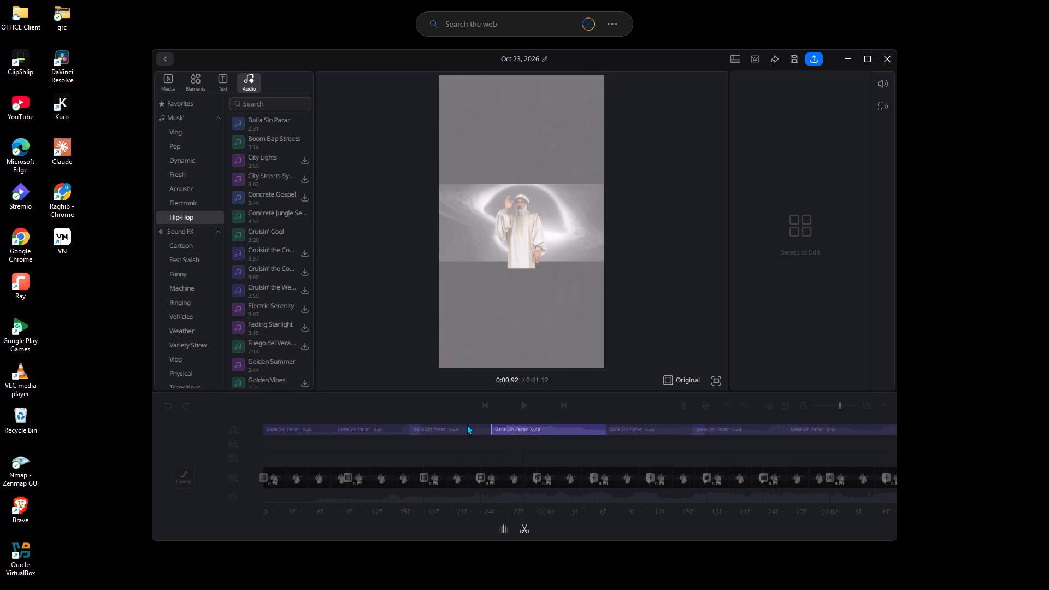
Split the Baila Sin Parar audio segments at about 0:00.97 and 0:01.36, in line with the video cuts.
drag(559, 442, 528, 442)
click(524, 522)
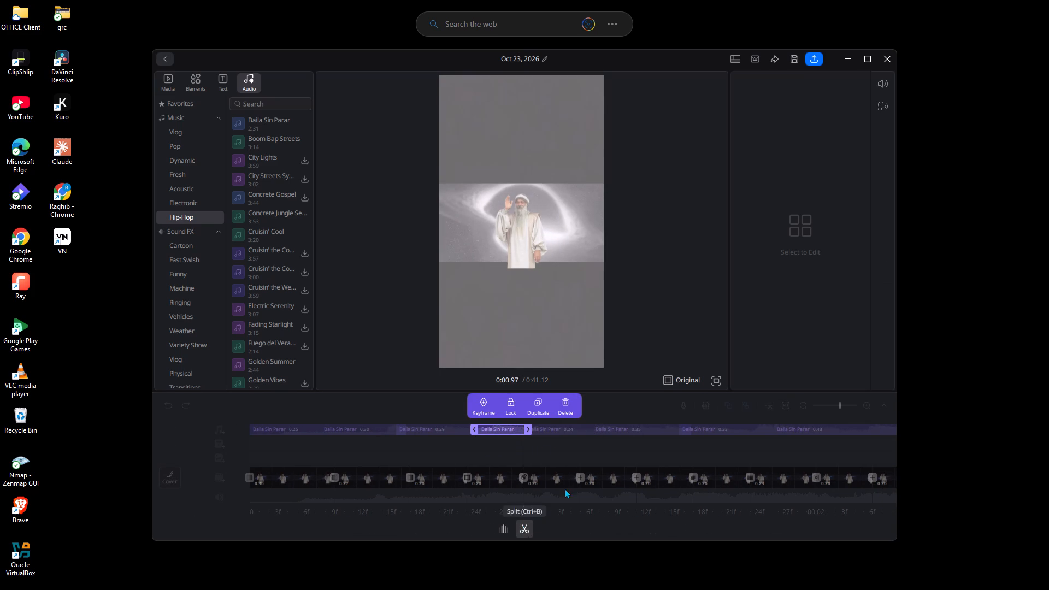
drag(642, 456, 527, 458)
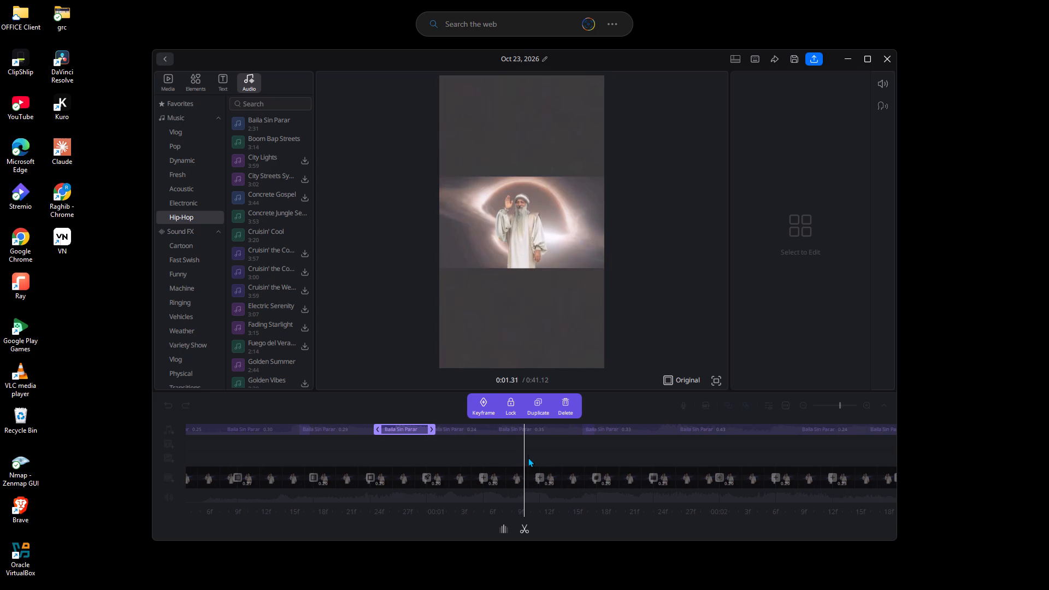
click(521, 427)
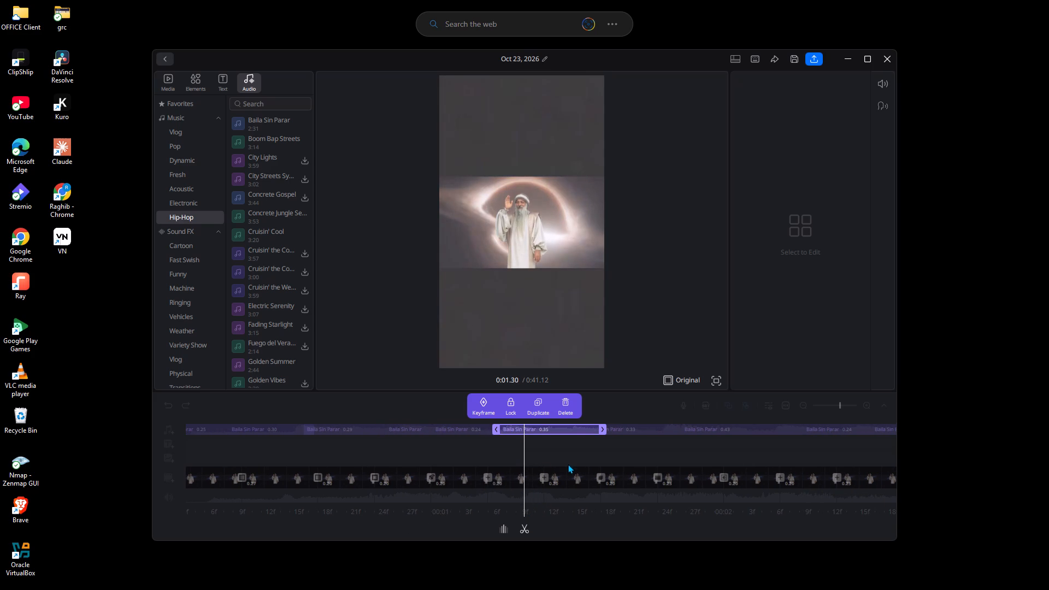
drag(576, 451, 552, 443)
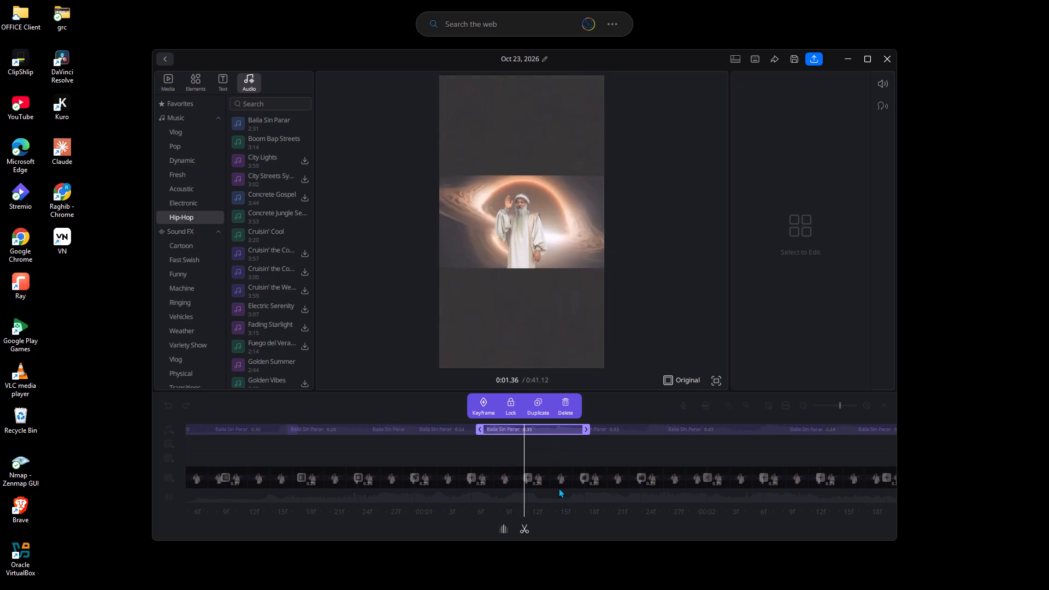
click(525, 526)
Split the Baila Sin Parar audio segments at about 0:02.03 and 0:02.43, in line with the video cuts.
click(643, 432)
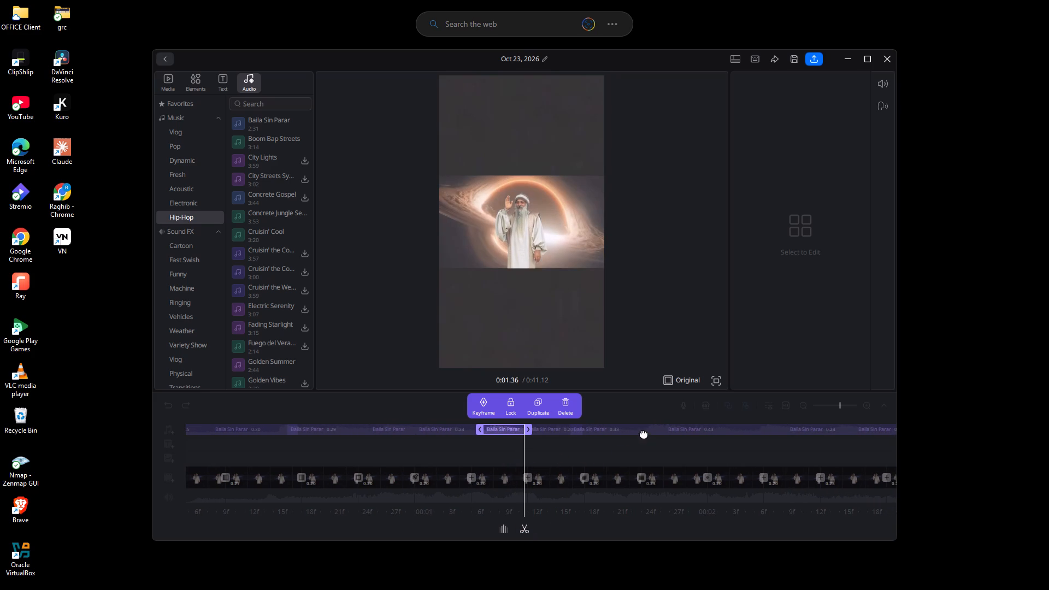
drag(625, 460, 552, 461)
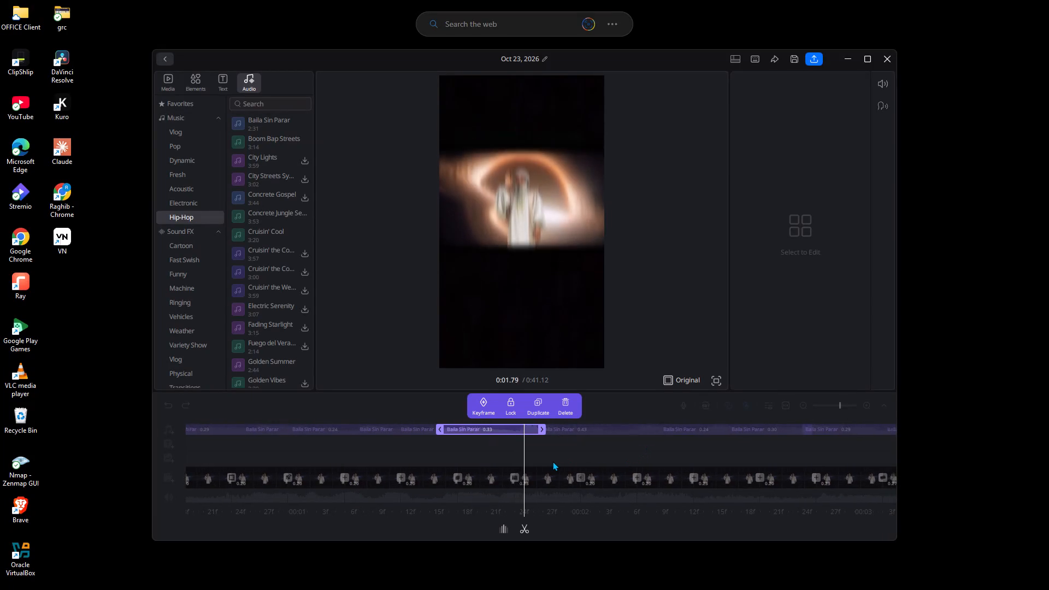
drag(552, 461, 529, 457)
click(524, 424)
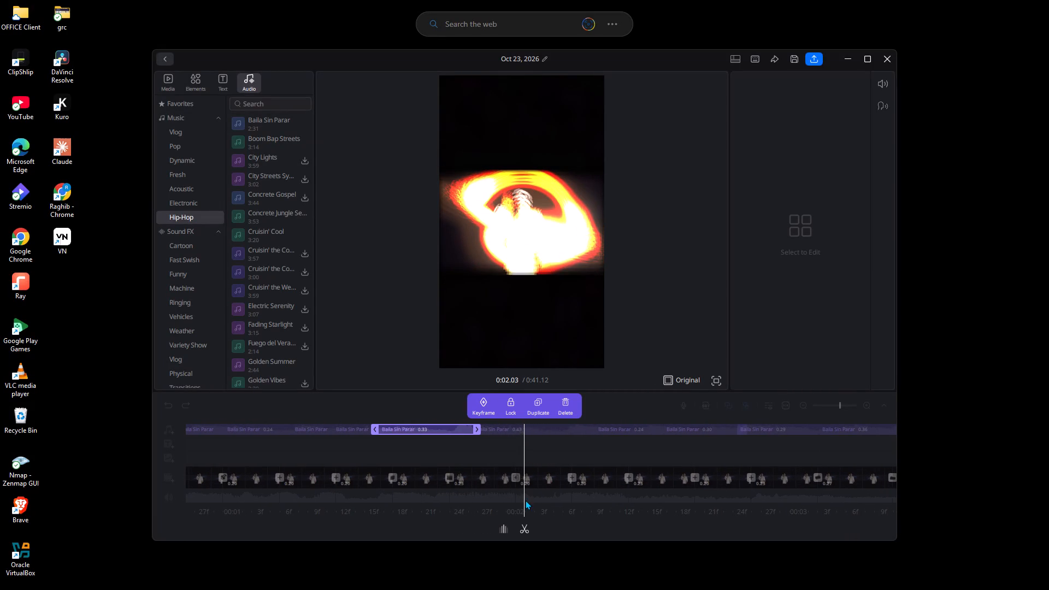
click(521, 522)
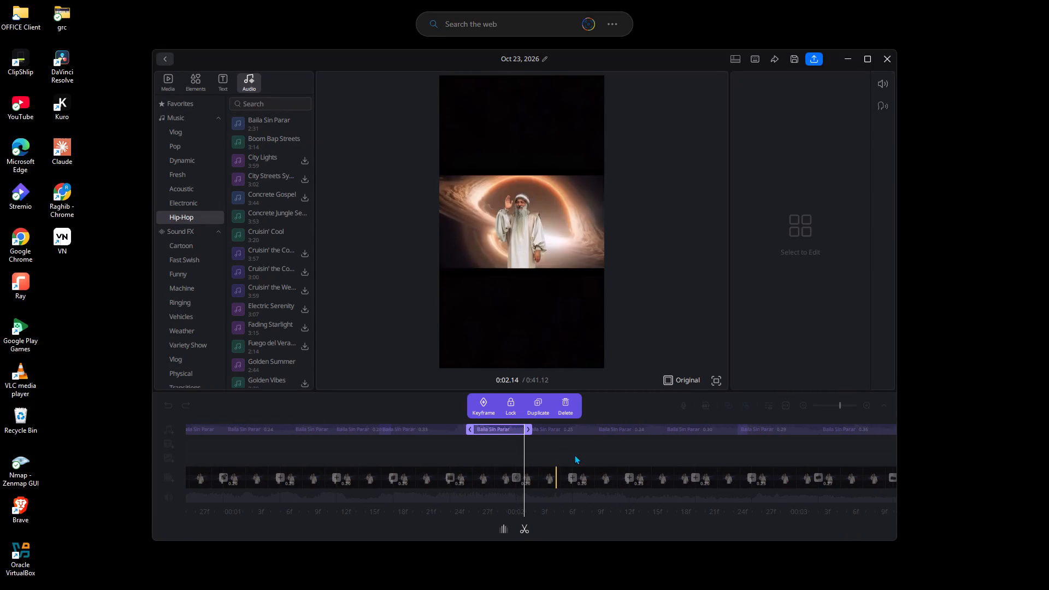
drag(592, 449, 524, 446)
click(580, 427)
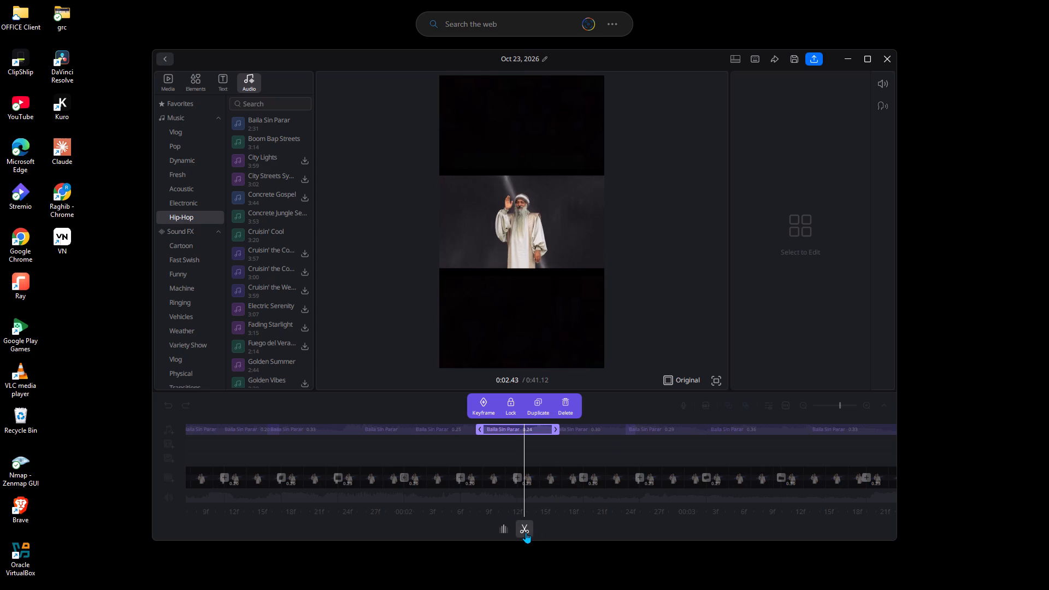
click(526, 532)
click(602, 451)
Adjust the first video clip's colour with Exposure +12, Contrast +5, Brightness +13 and Saturation +4.
drag(435, 436, 1048, 453)
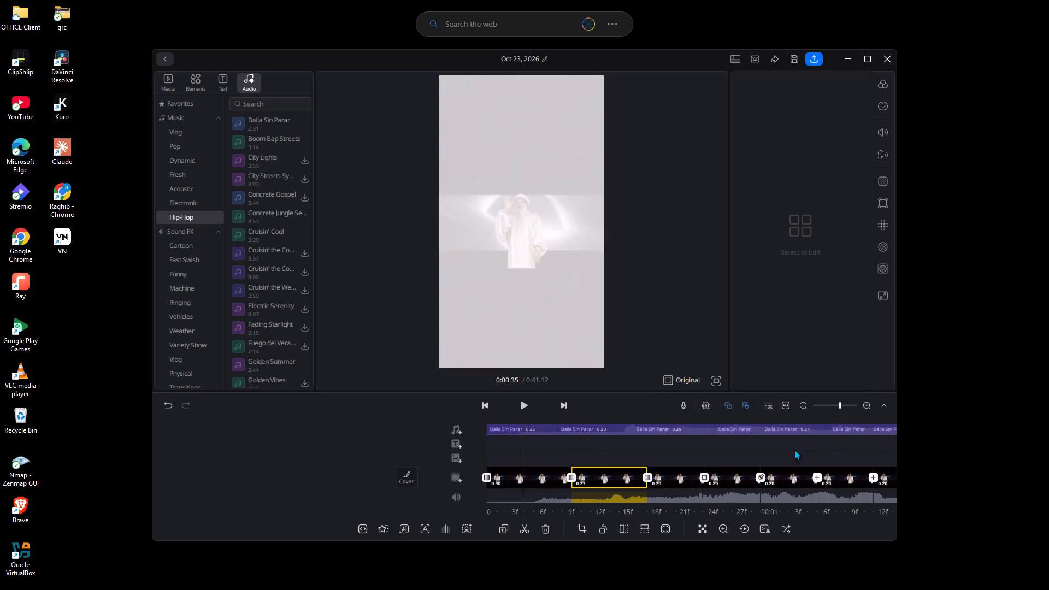
click(886, 87)
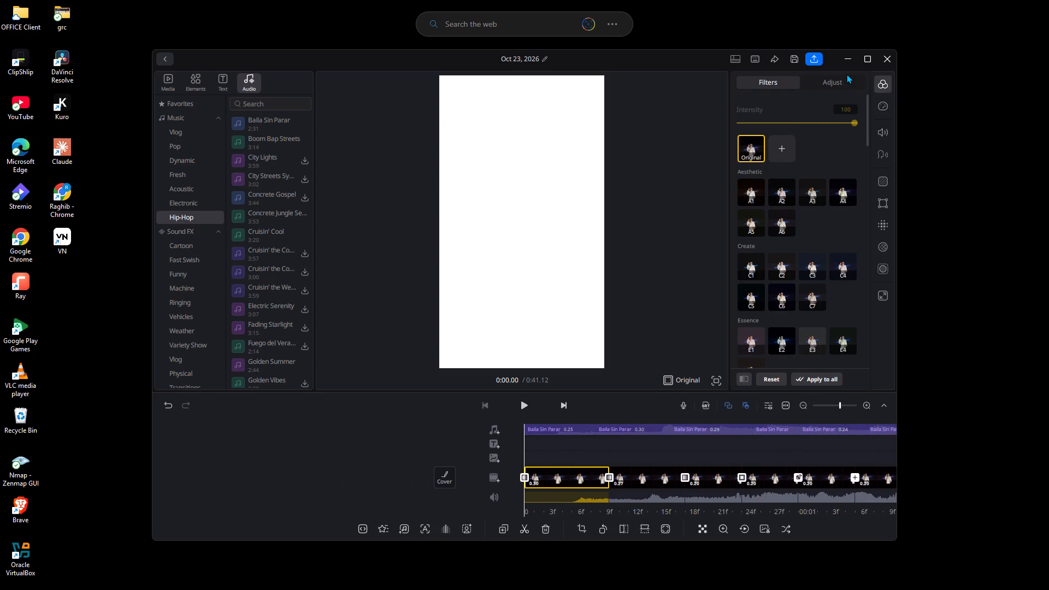
click(846, 74)
click(844, 80)
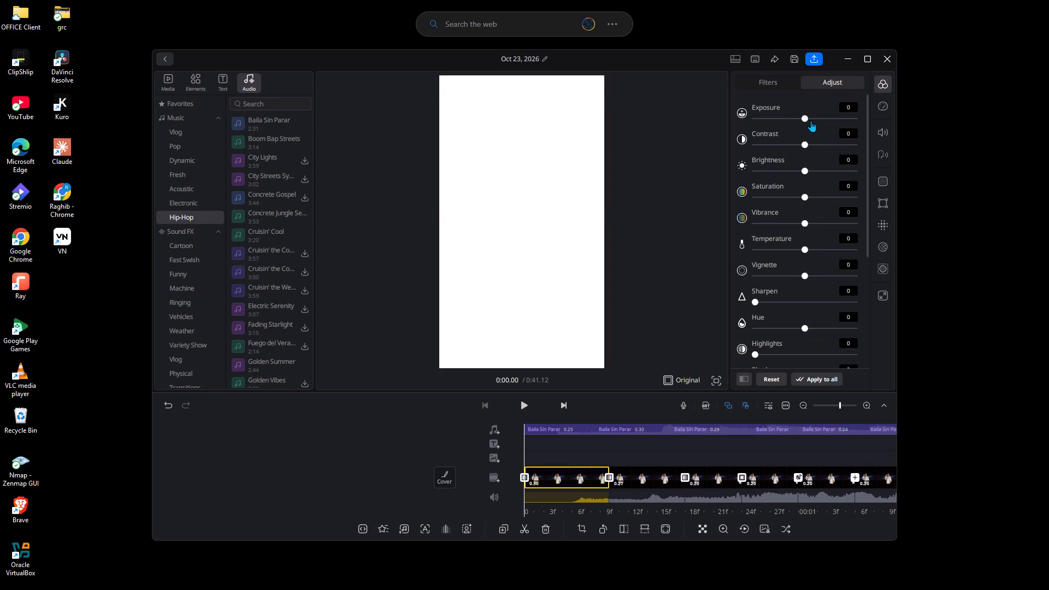
click(811, 121)
click(806, 146)
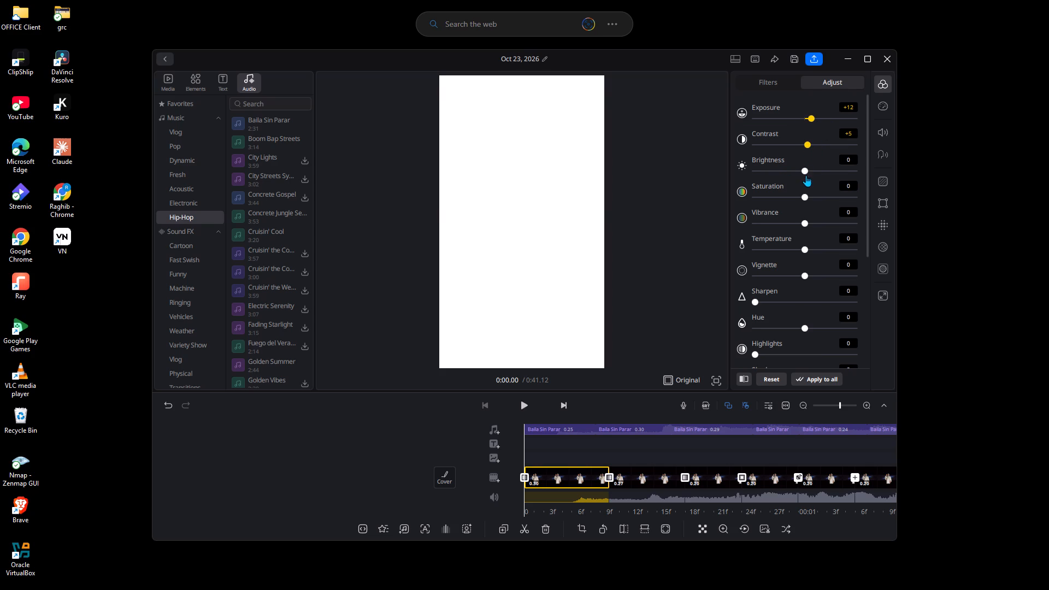
click(813, 165)
click(812, 169)
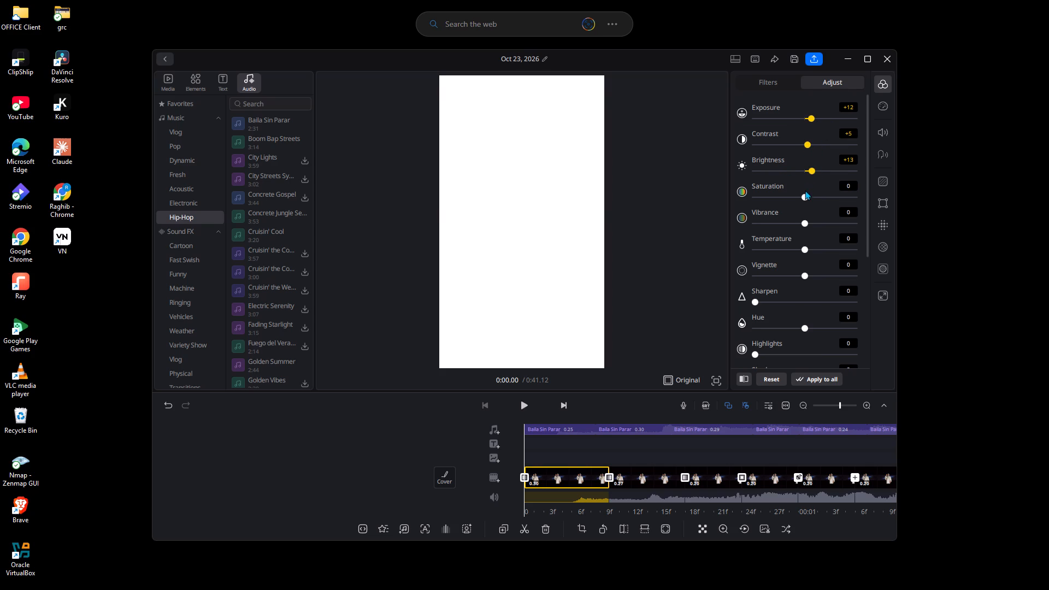
click(805, 190)
double_click(806, 197)
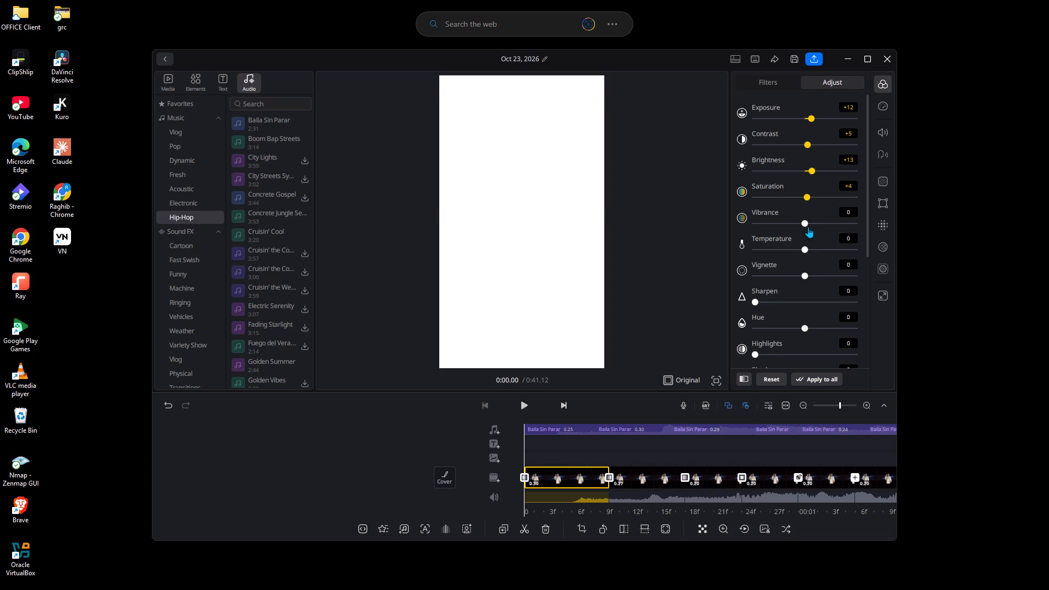
Set the first clip's Vibrance to +5, Temperature to +3, Vignette to +6, Sharpen to 10 and Hue to +5.
click(808, 225)
click(811, 244)
click(806, 247)
click(808, 275)
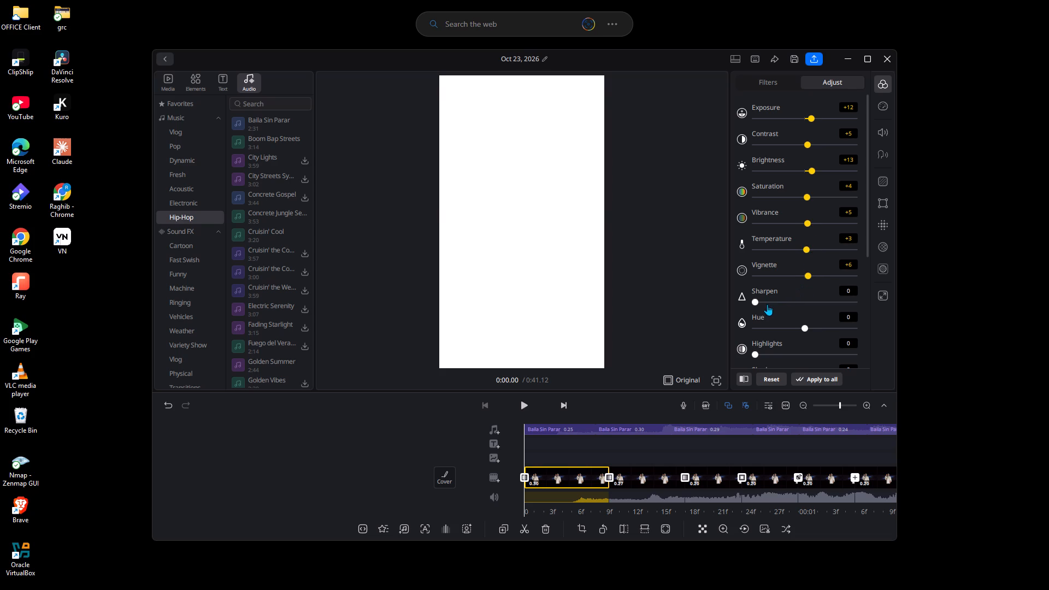
click(762, 299)
click(808, 323)
Set the first clip's Highlights to 11, Shadows to 8 and Noise Reduction to 8.
click(763, 354)
scroll(782, 331, down, 2)
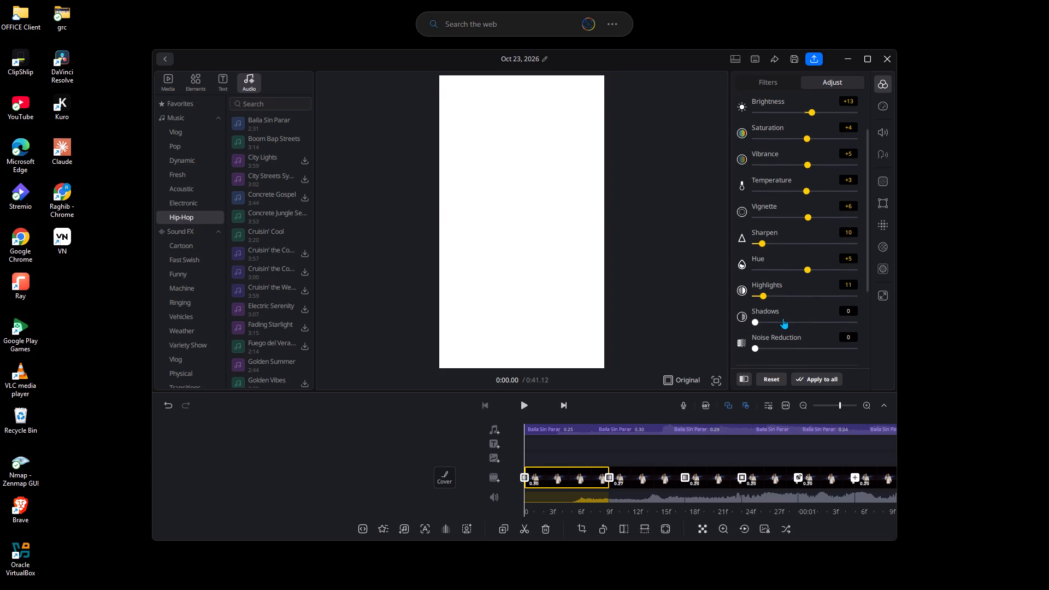
click(761, 325)
scroll(774, 319, down, 3)
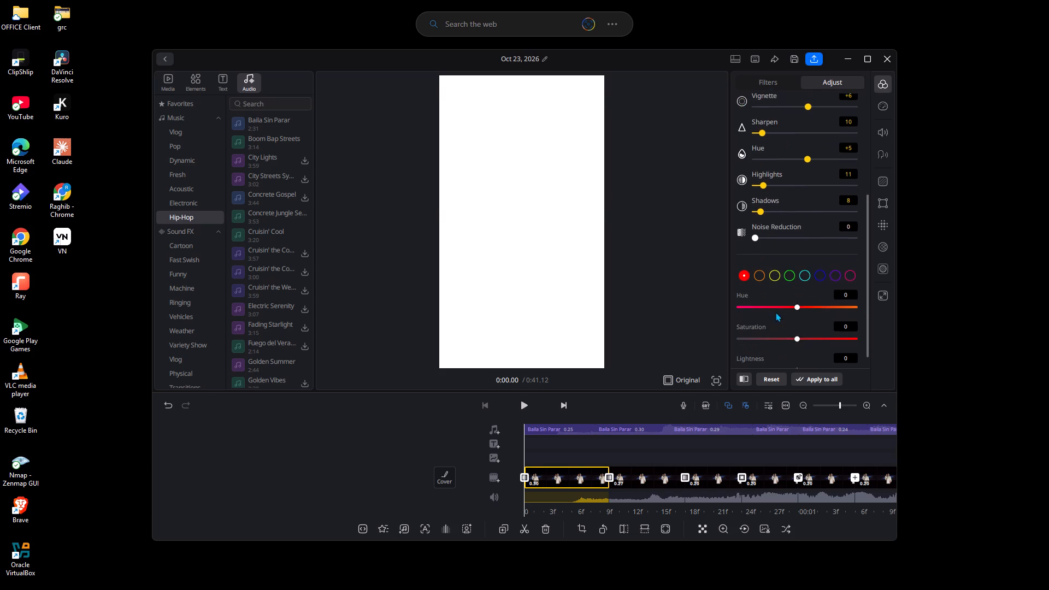
click(760, 237)
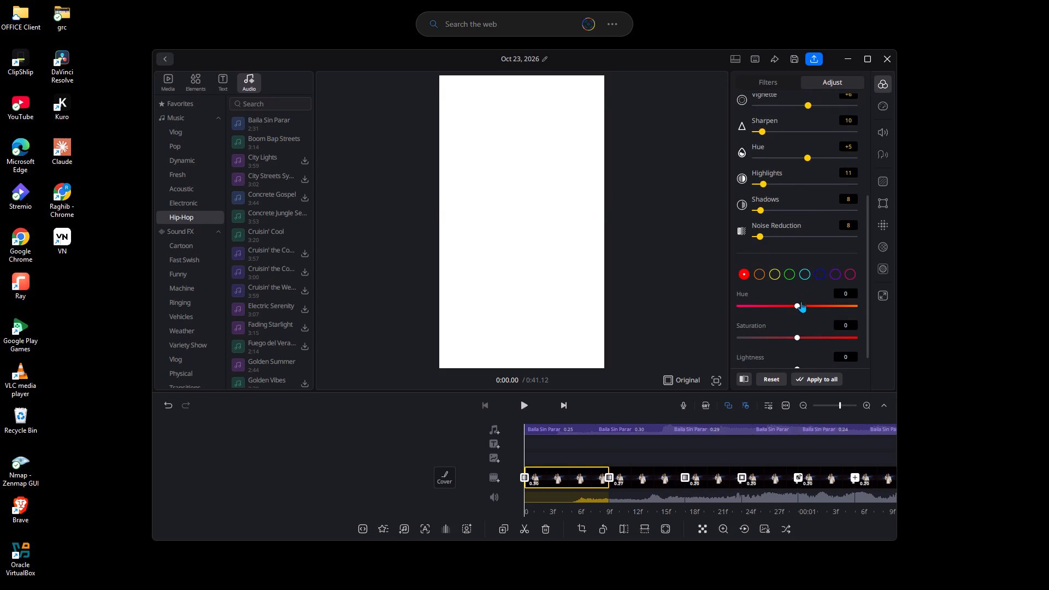
Tune the first clip's red colour range to Hue +6, Saturation -10 and Lightness +9.
click(801, 303)
click(791, 335)
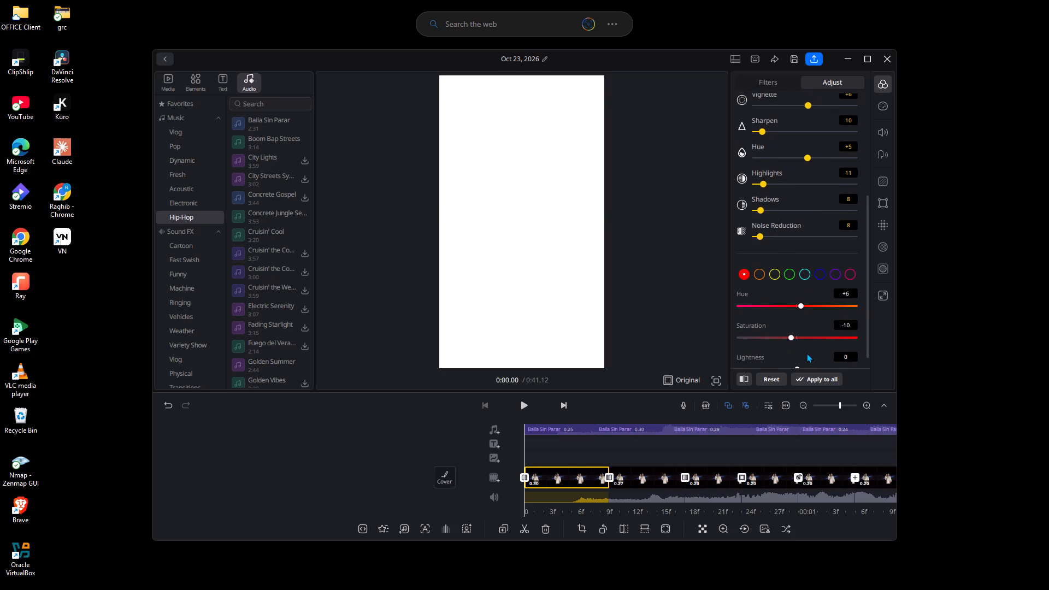
scroll(806, 344, down, 4)
click(803, 353)
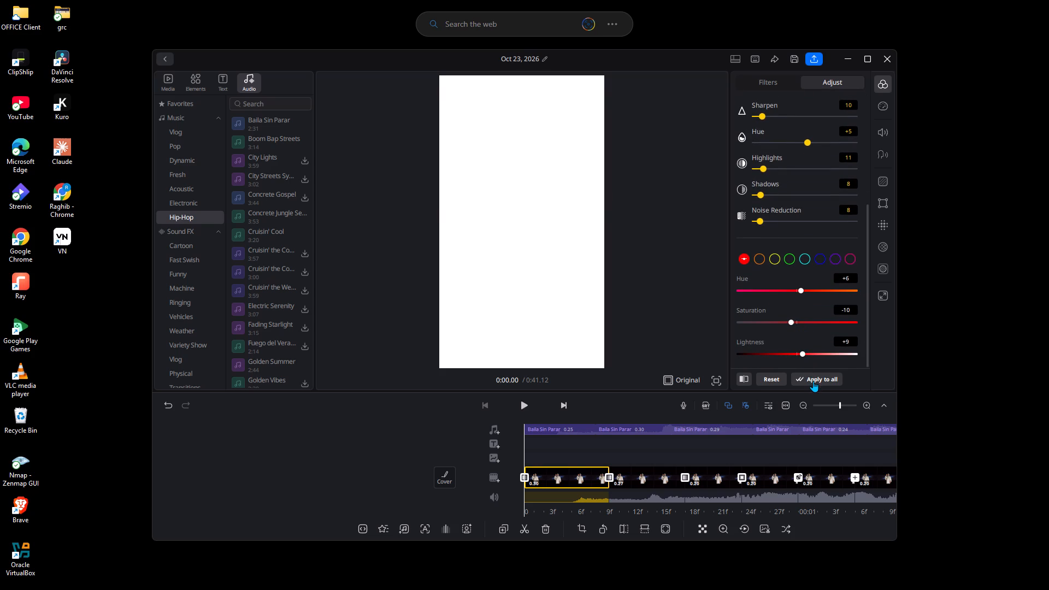
Apply the first clip's colour adjustments to all video clips.
click(810, 377)
Apply the Custom speed curve to the first clip, raising its third and fourth points and lowering the second slightly and the end point.
click(886, 109)
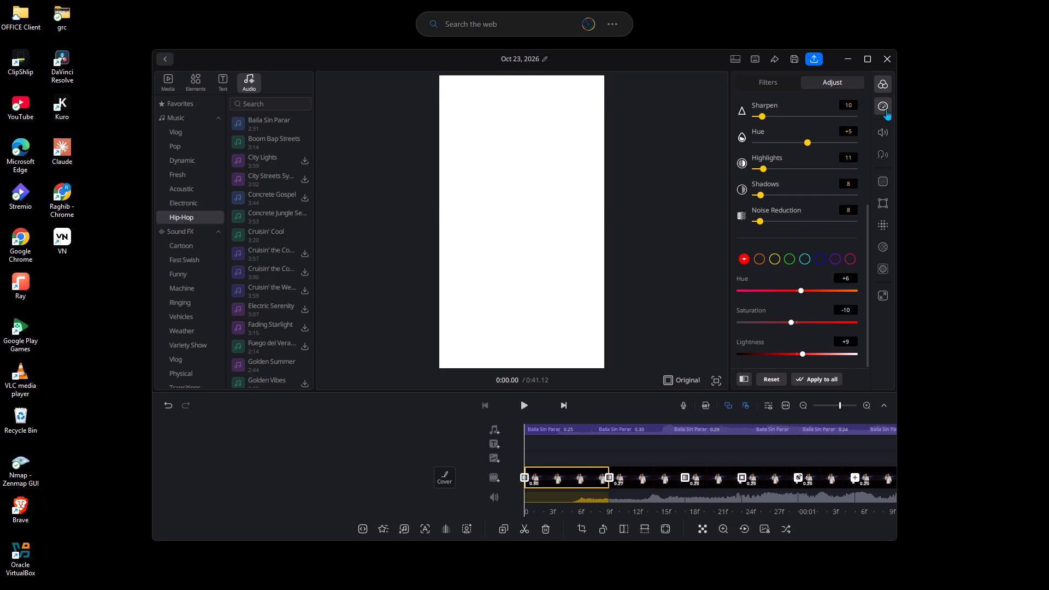
click(778, 110)
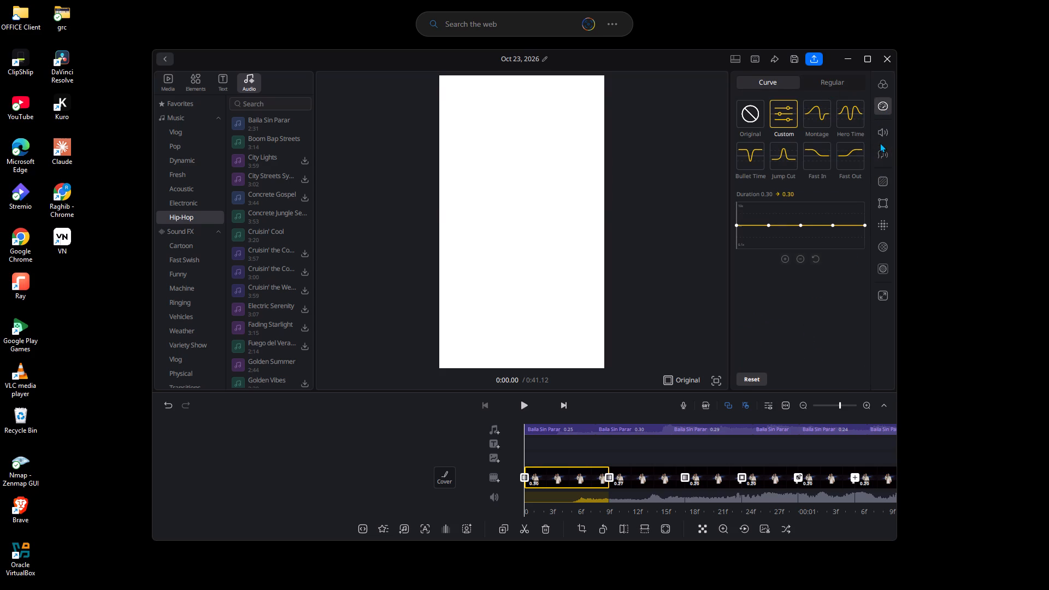
click(770, 225)
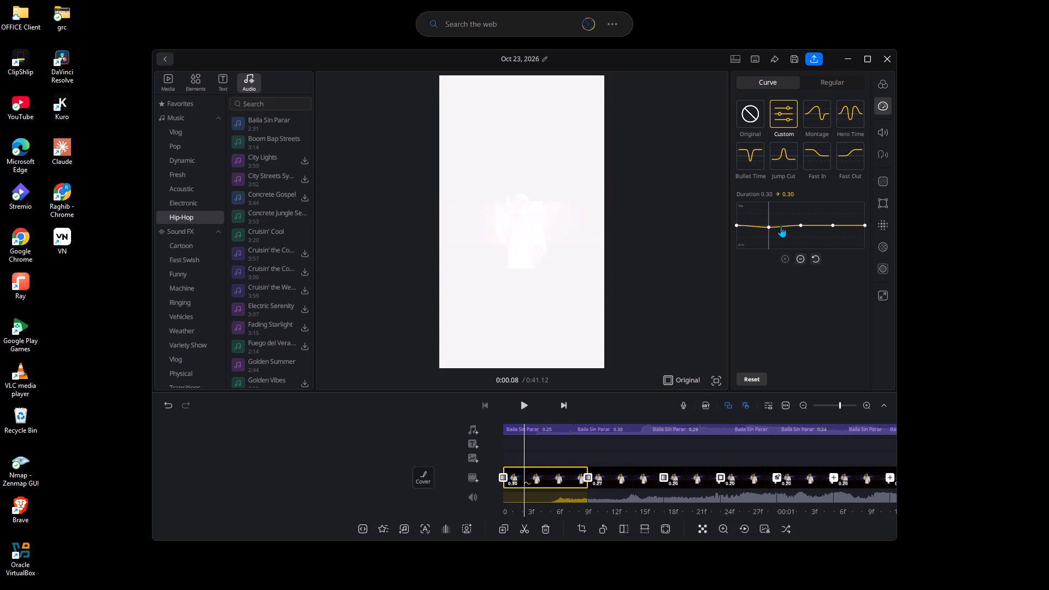
click(800, 224)
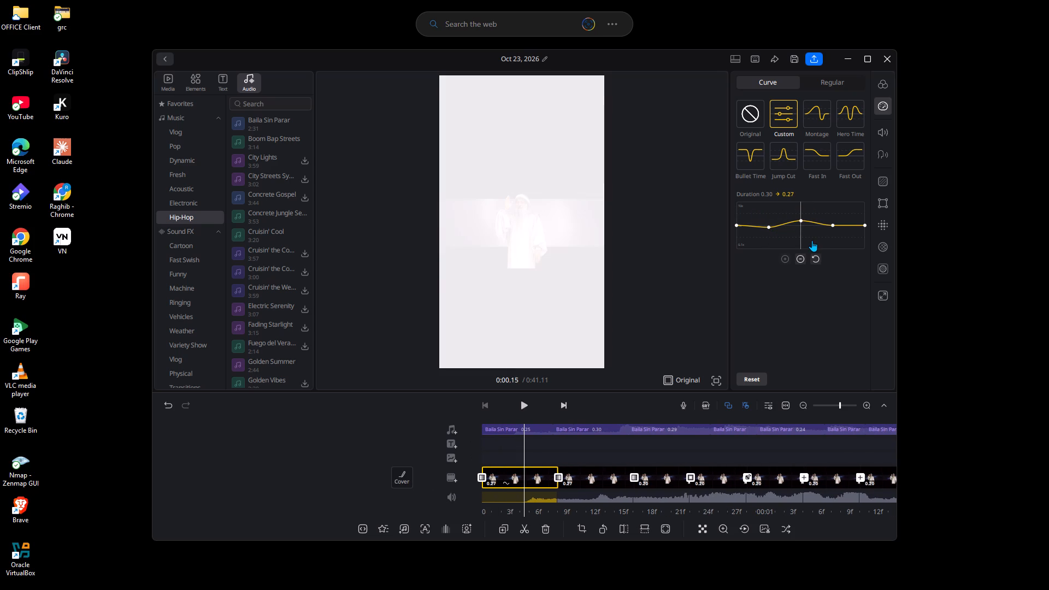
click(832, 225)
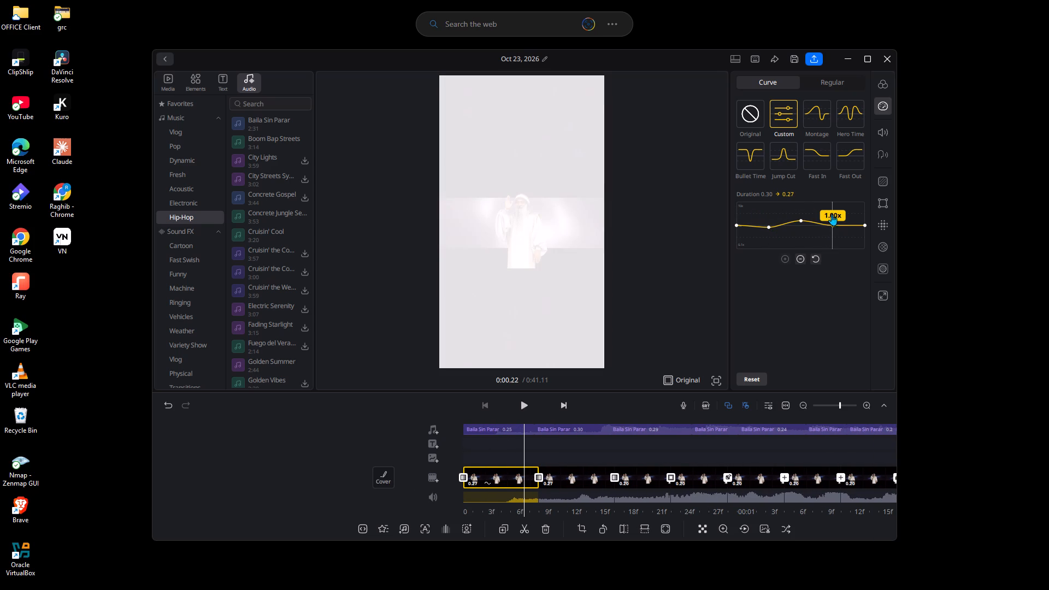
drag(857, 222, 859, 234)
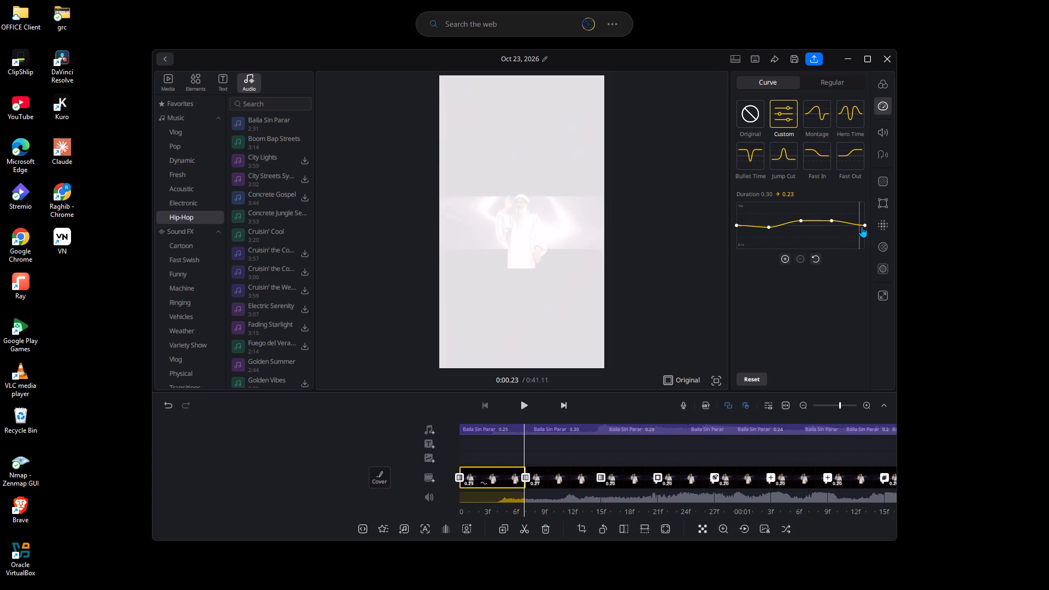
drag(863, 226, 859, 233)
Reshape the speed curve: raise the fourth point further, level the third near 1x, lower the start point and lift the second slightly.
click(830, 219)
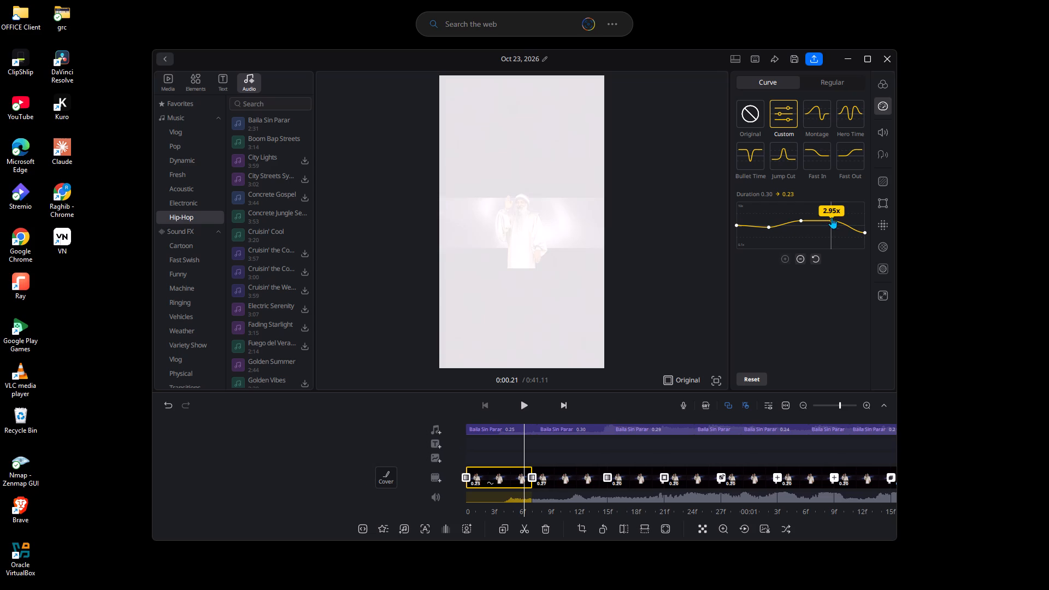
click(800, 219)
click(803, 223)
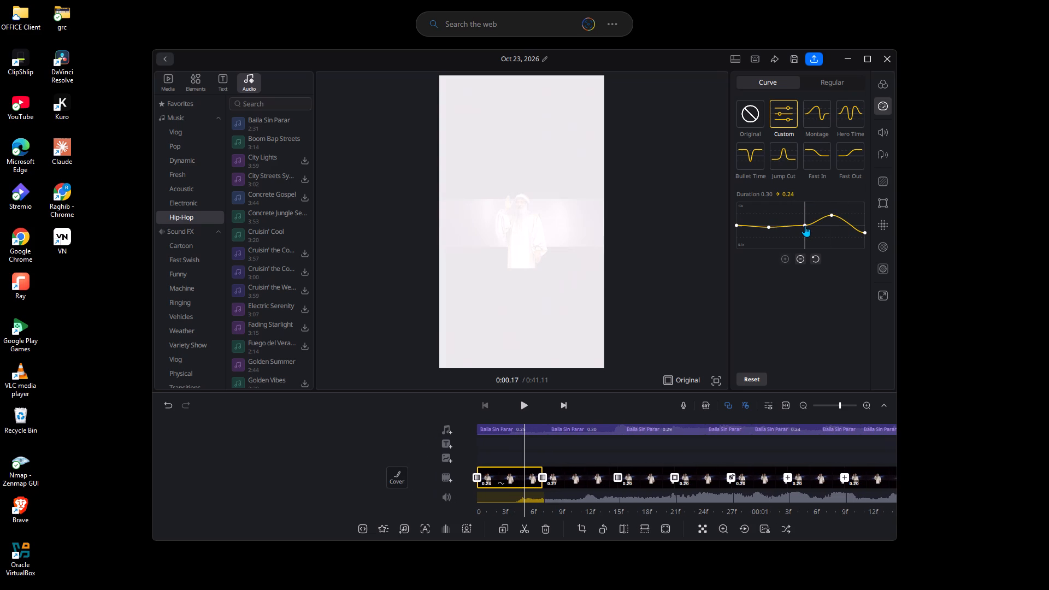
click(771, 228)
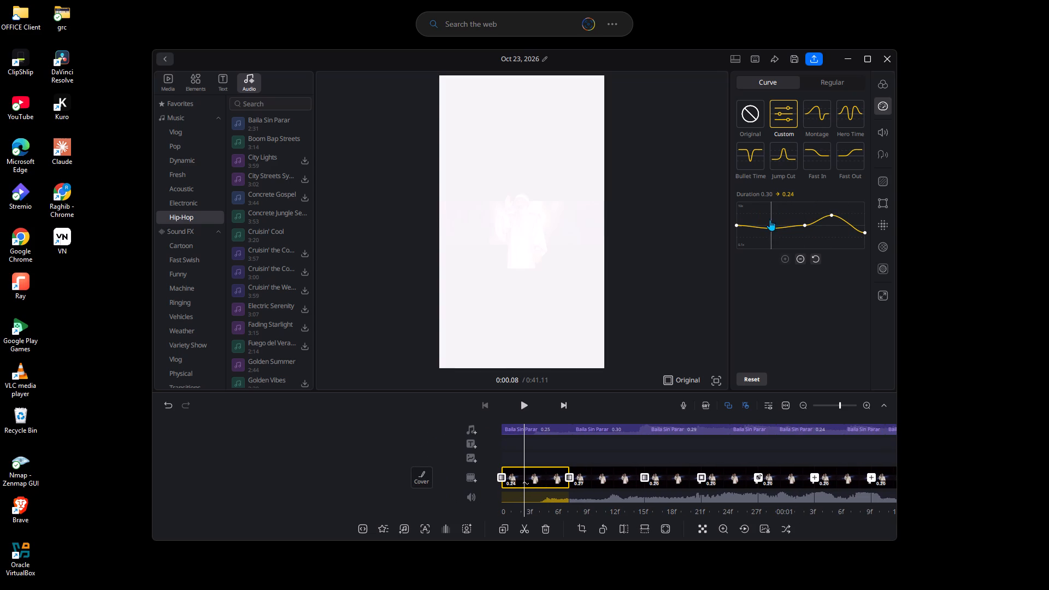
click(771, 228)
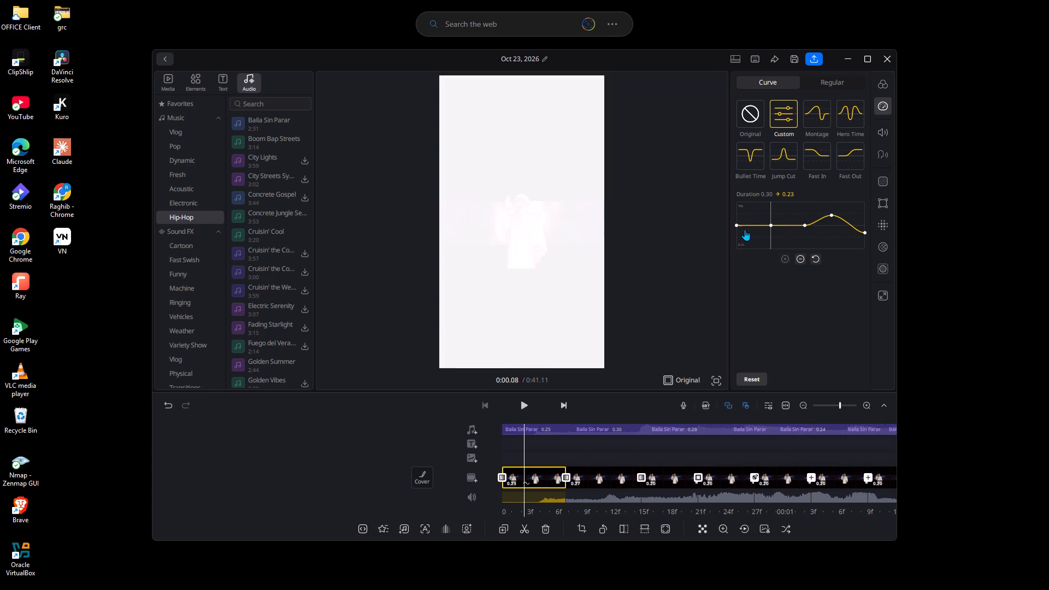
drag(739, 226, 740, 236)
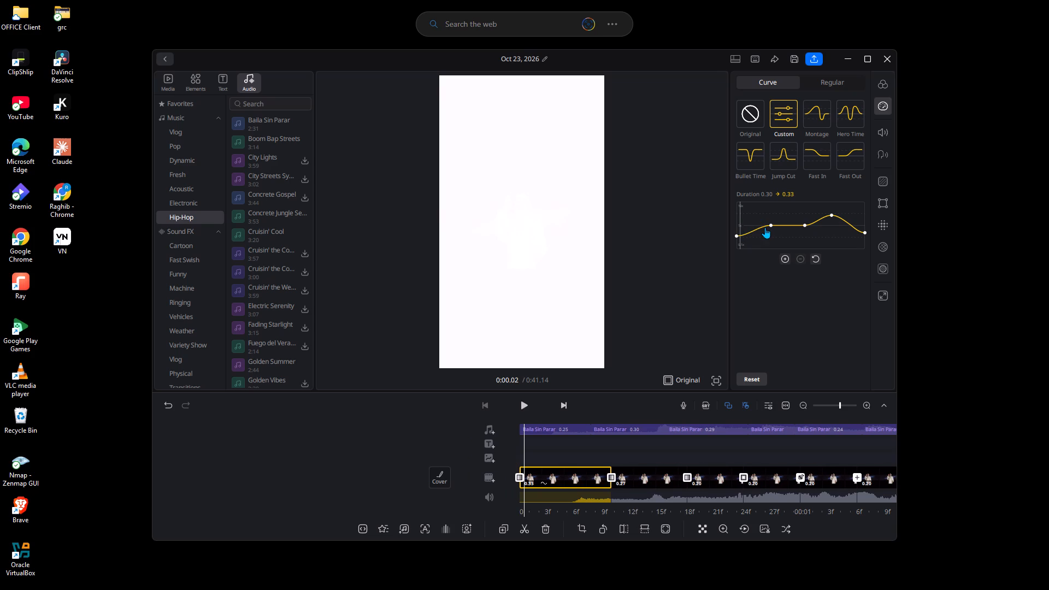
click(770, 225)
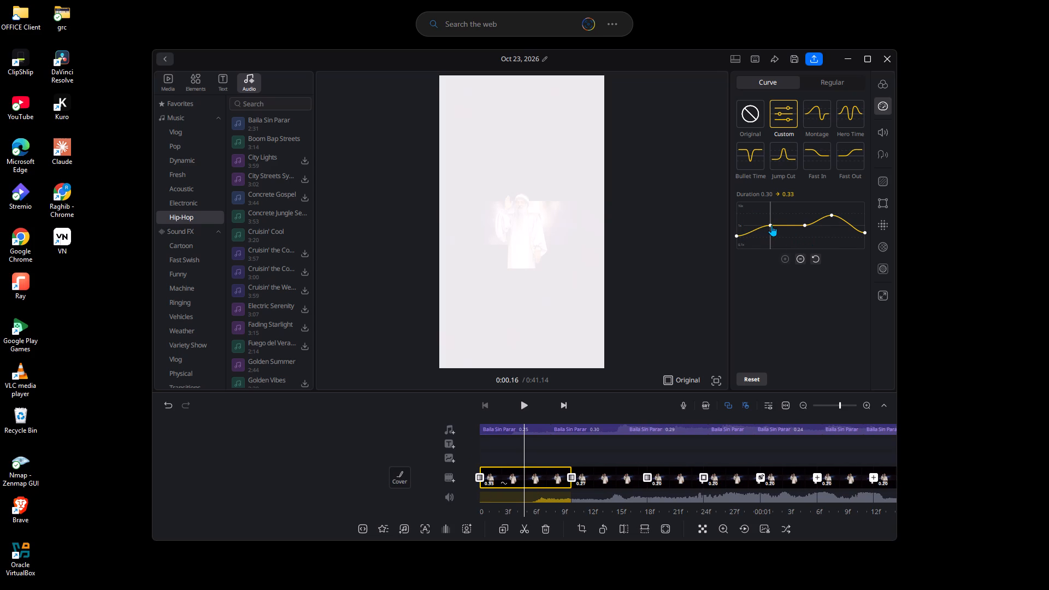
click(771, 225)
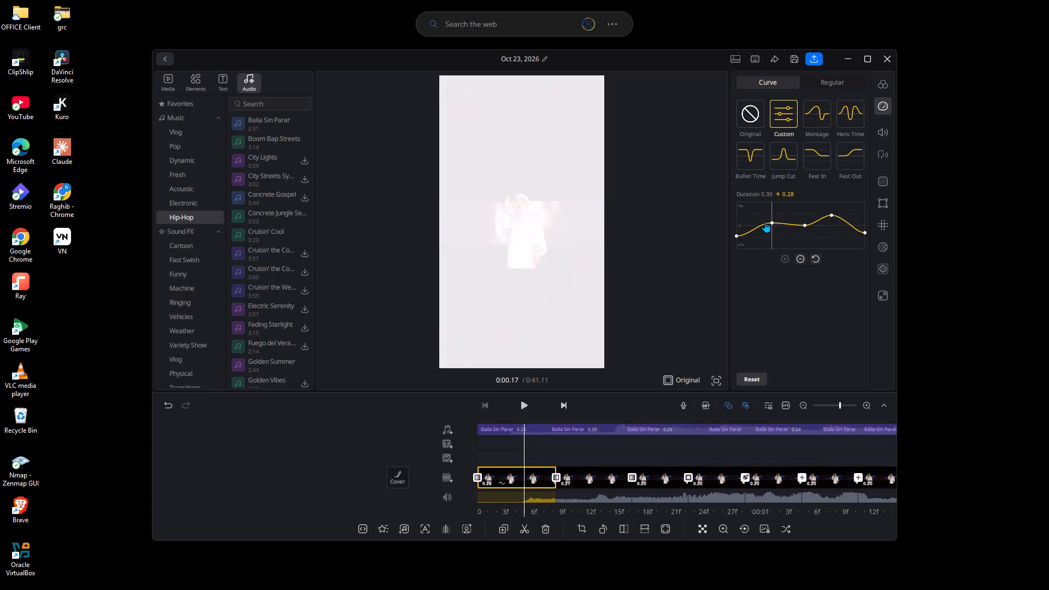
Delete the speed curve's second point, add a new one at the same spot and raise it above the 1x line.
click(770, 222)
click(797, 258)
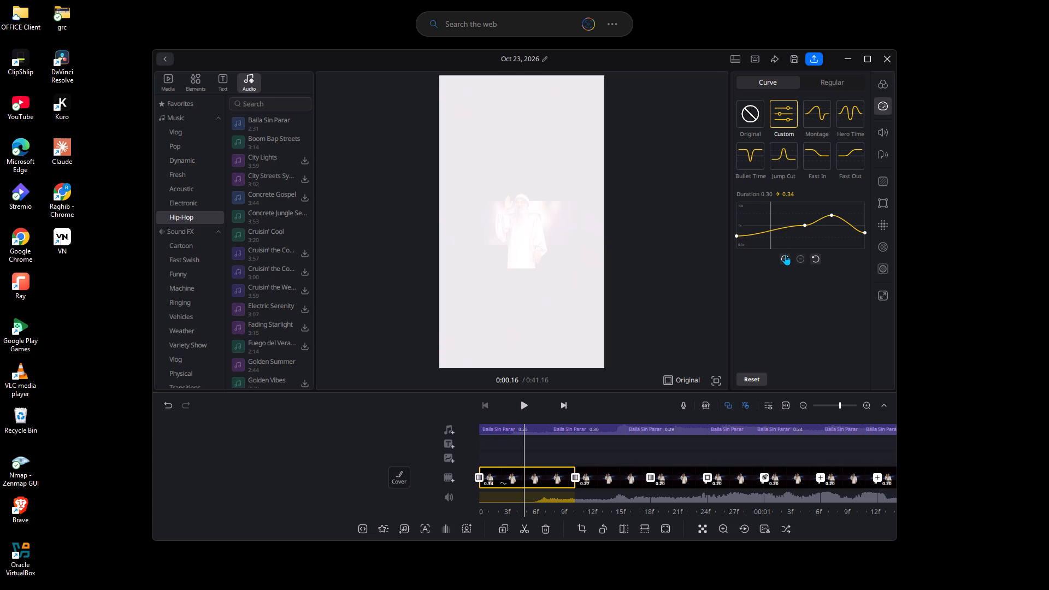
click(783, 256)
drag(771, 232, 770, 222)
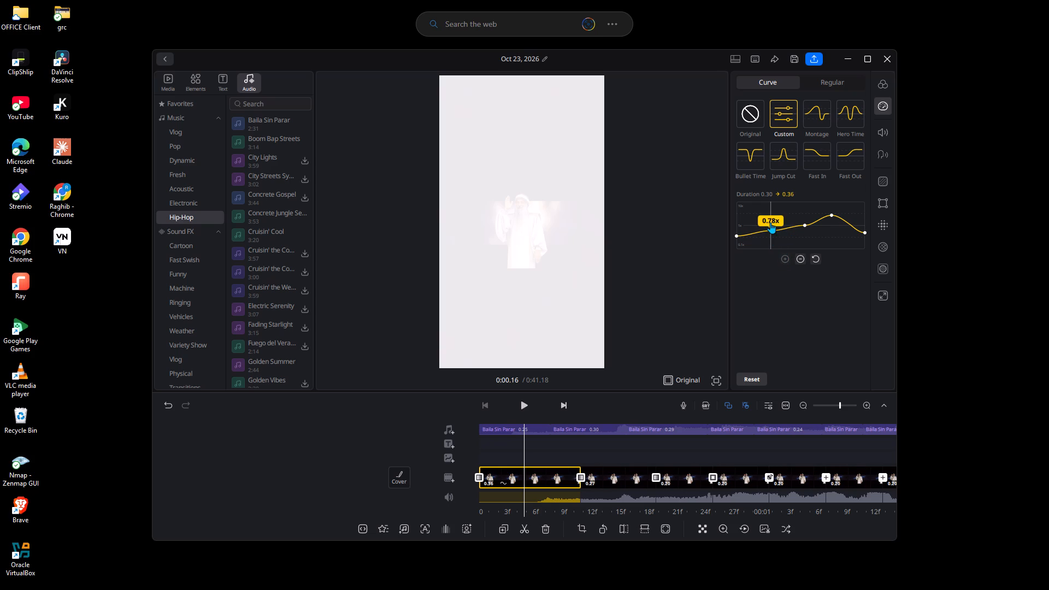
drag(770, 222, 770, 219)
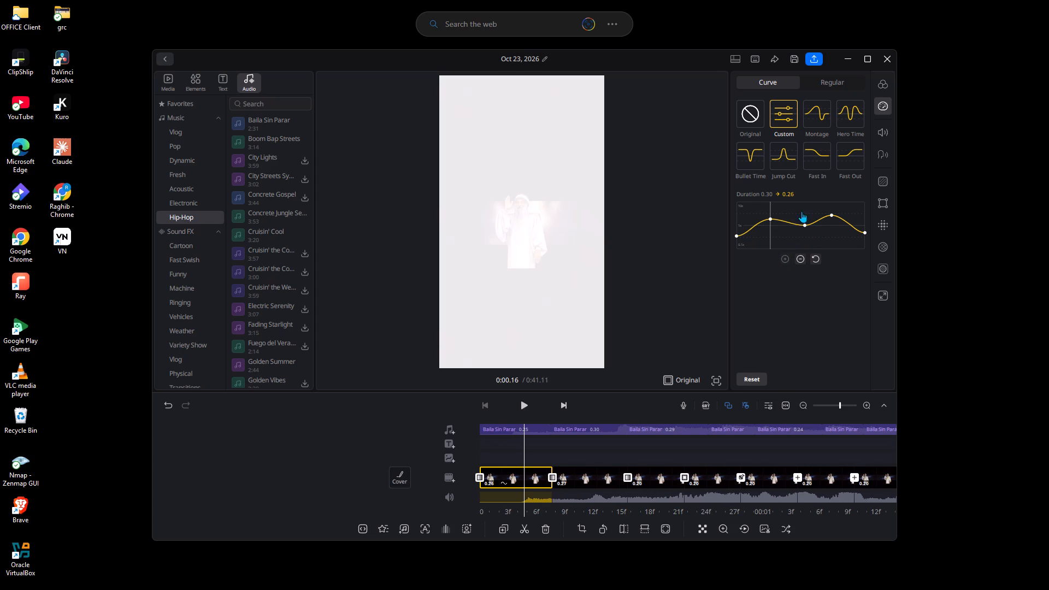
Set the first clip's volume to 145 and turn on Denoise at Medium.
click(887, 138)
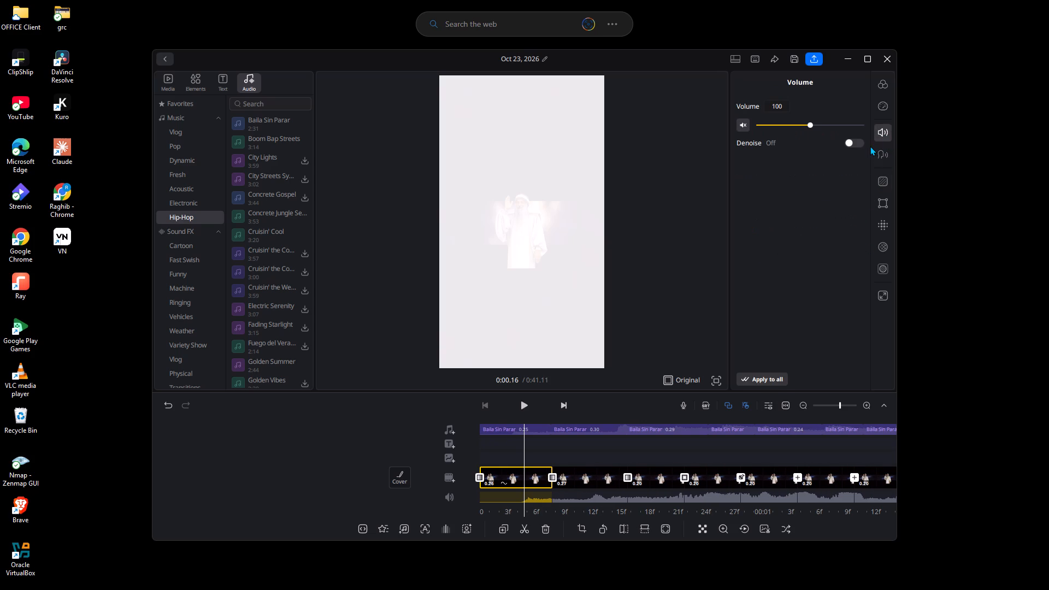
click(814, 126)
click(861, 144)
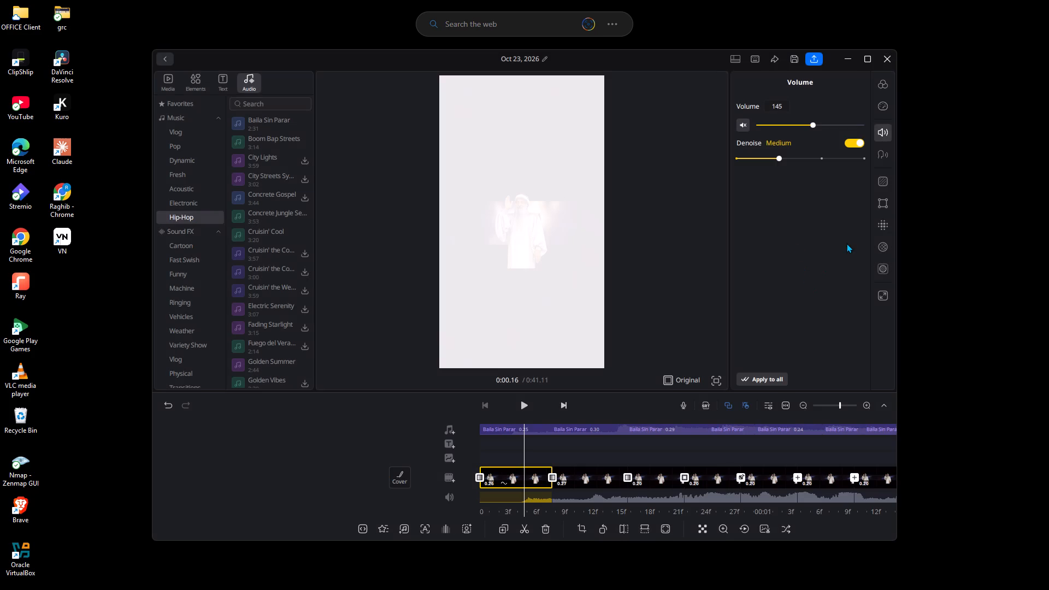
Try the Child voice effect on the first clip, and switch it to Valley.
click(883, 159)
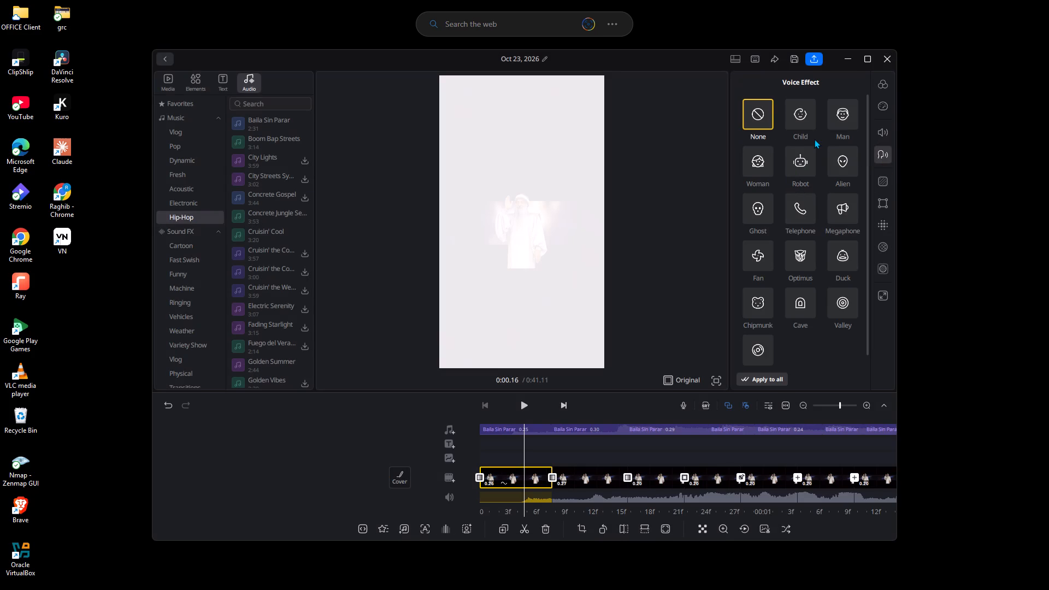
click(795, 132)
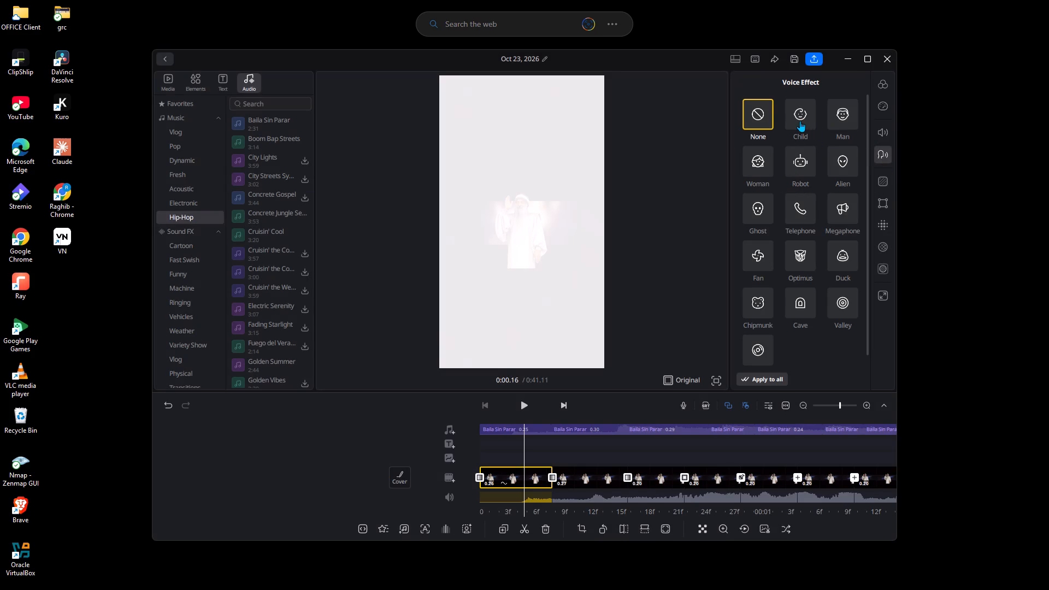
click(800, 121)
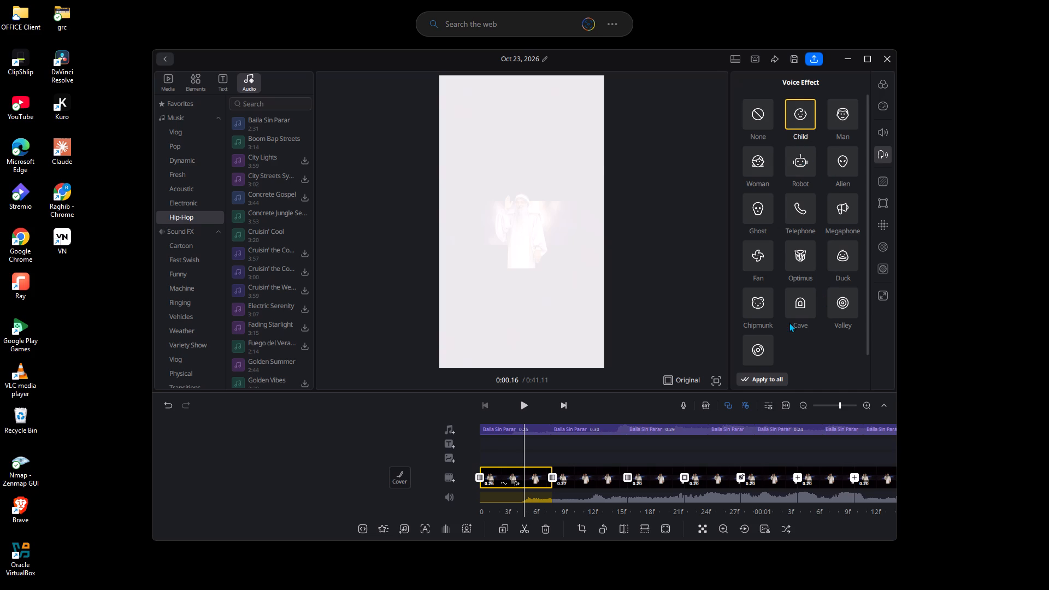
click(840, 308)
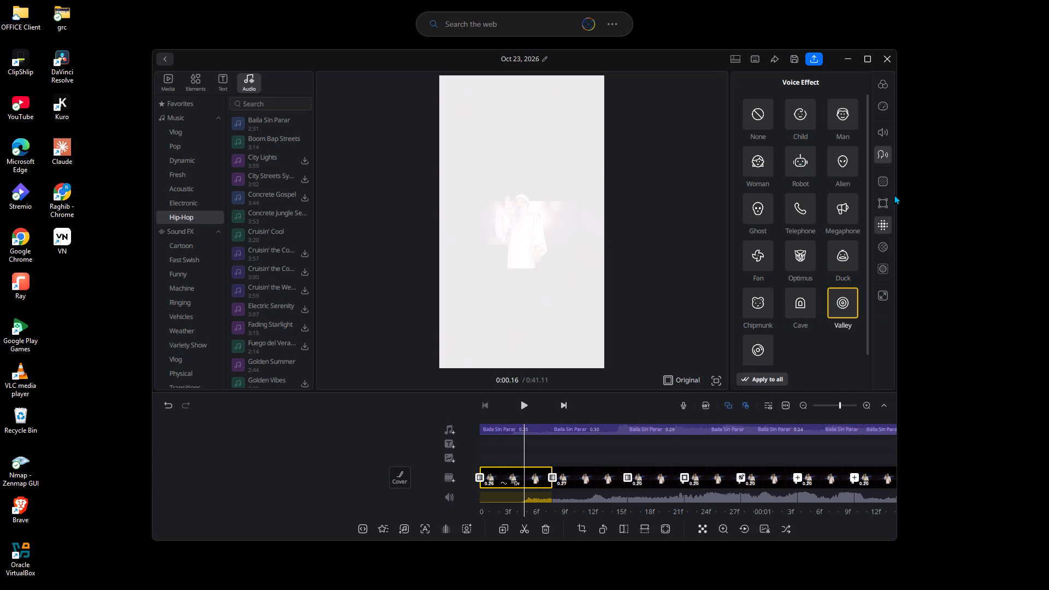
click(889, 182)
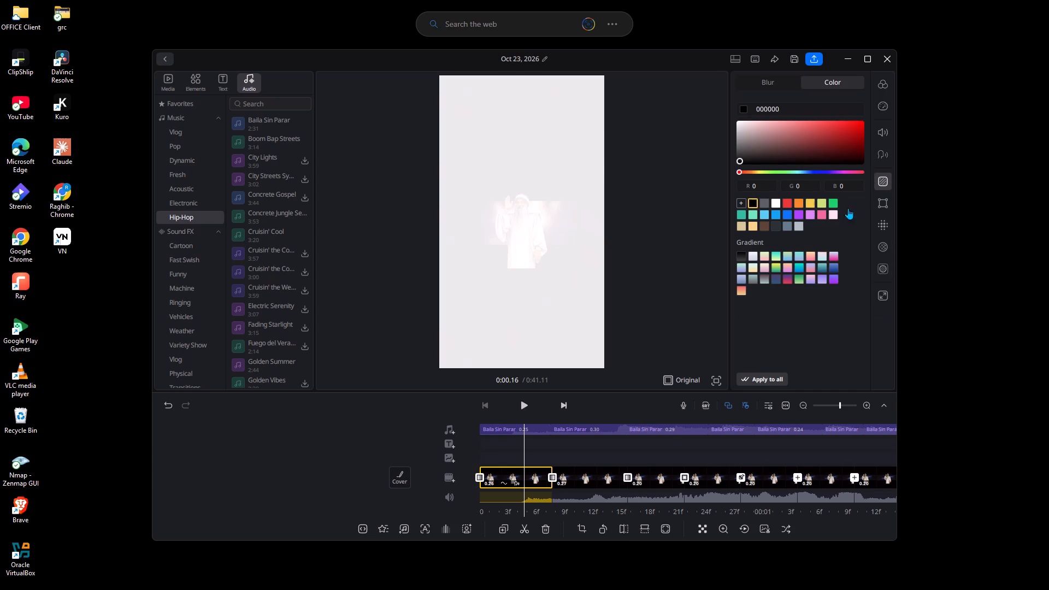
Give the first clip a white border with a width of 6.
click(887, 205)
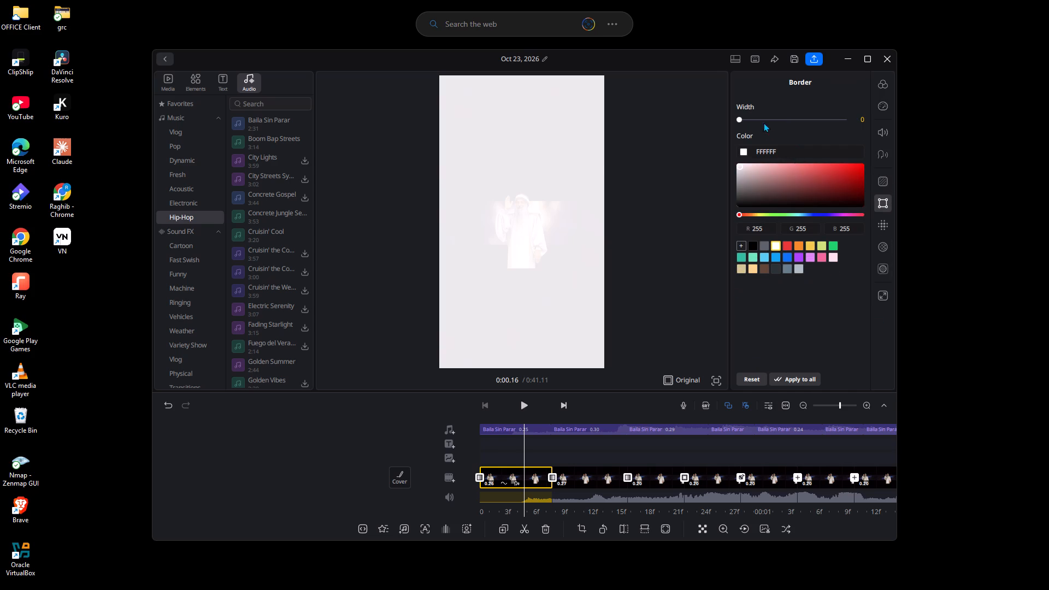
click(750, 119)
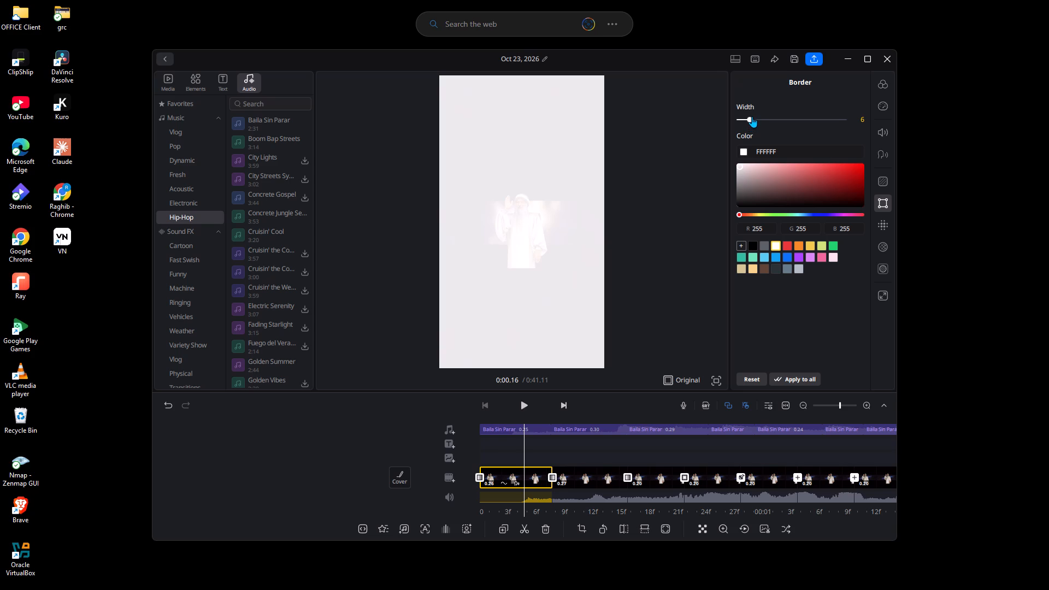
click(748, 115)
Set the white border's width to 7 on the clip at about 0:02.28.
drag(698, 445, 577, 445)
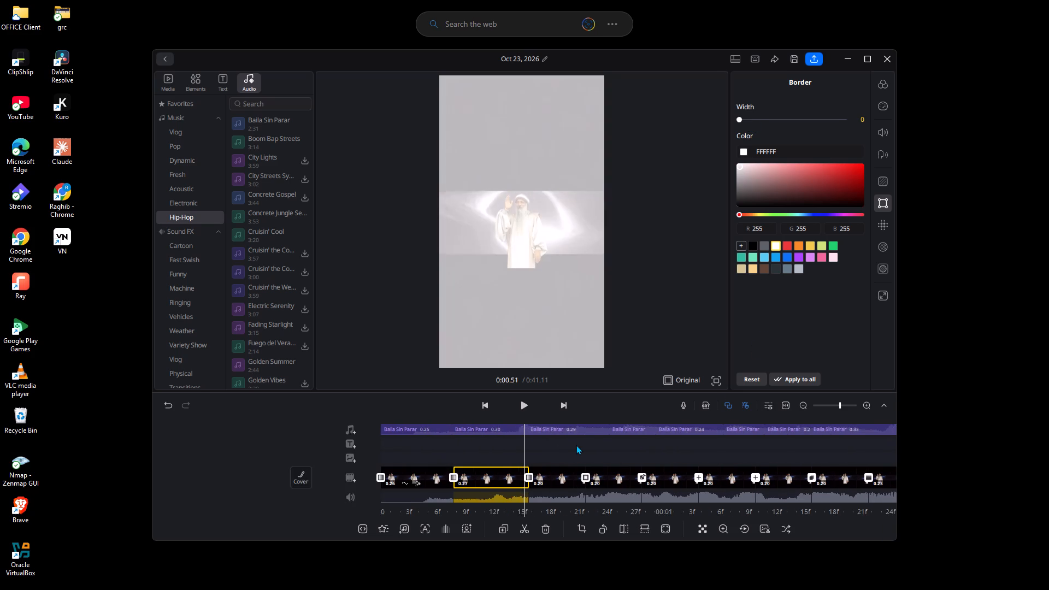
drag(696, 451, 532, 432)
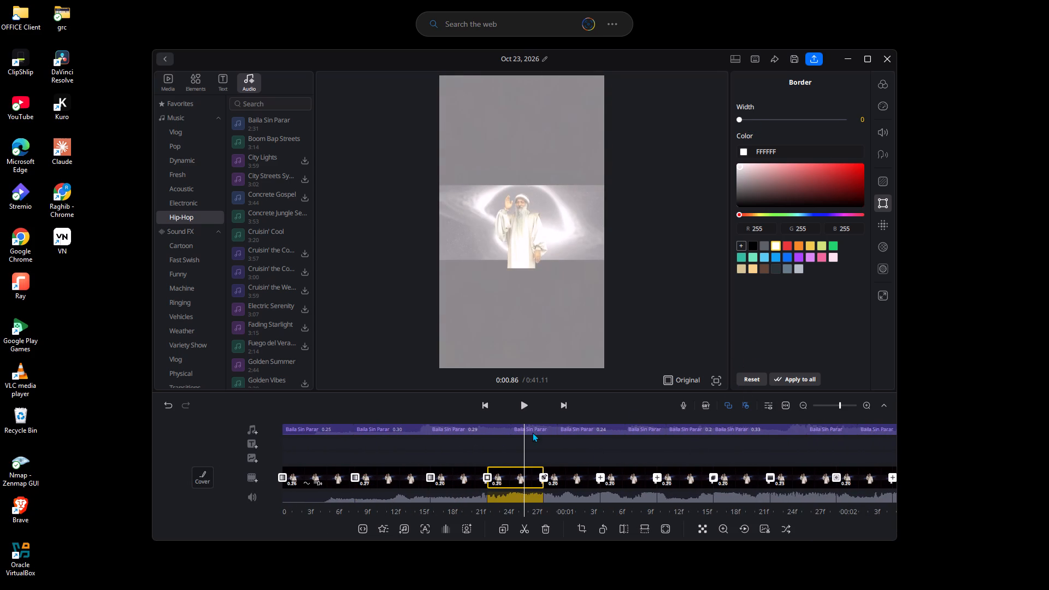
drag(532, 432, 526, 432)
drag(788, 459, 495, 449)
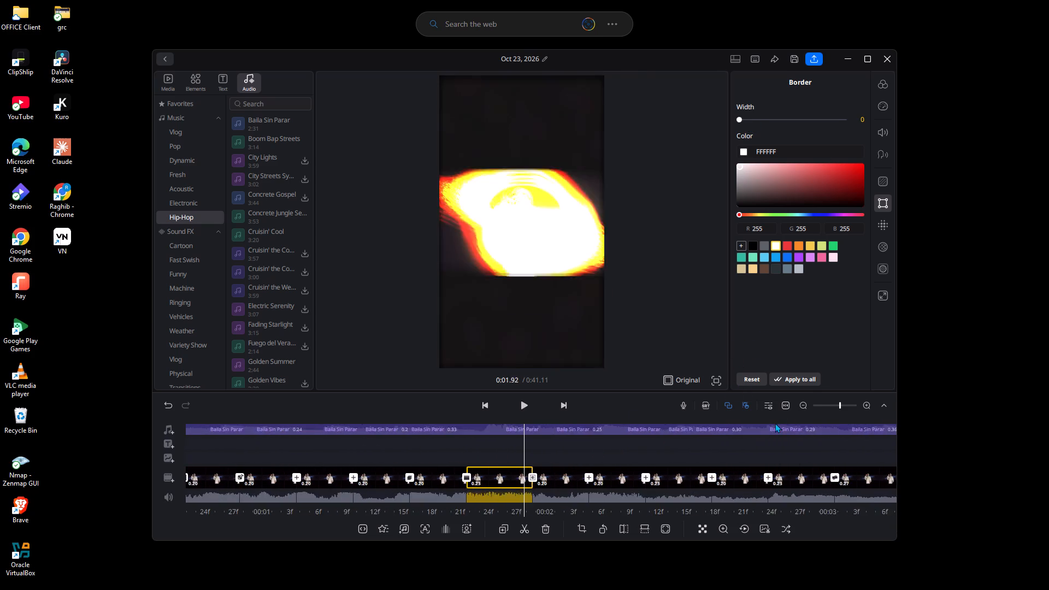
click(747, 117)
double_click(747, 117)
double_click(752, 116)
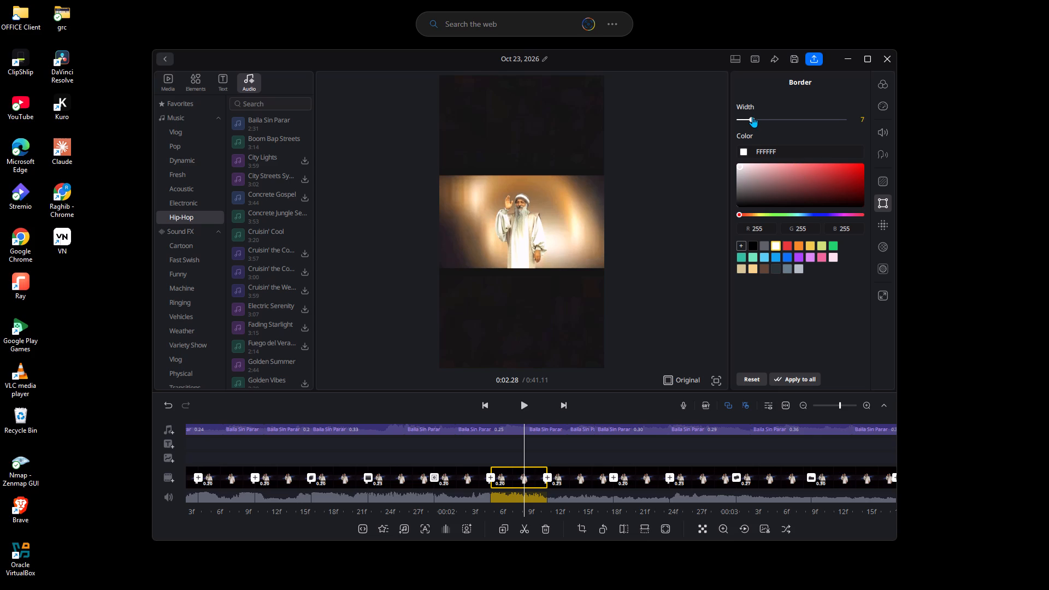
Apply the Base blur style to the clip at 0:02.28 and reduce its blur strength to 0.
click(886, 223)
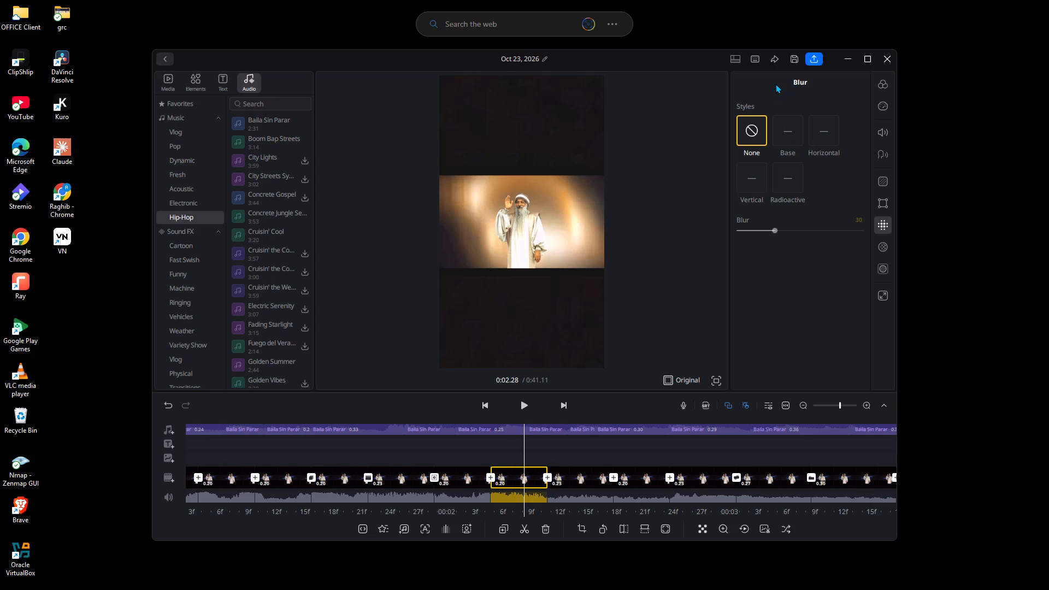
click(783, 150)
click(791, 134)
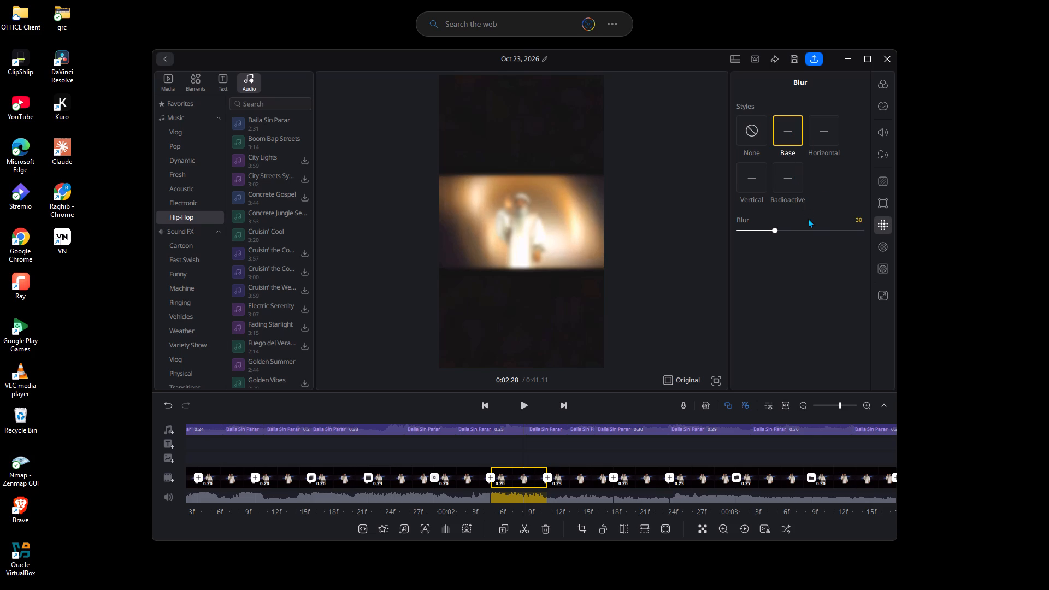
click(809, 236)
double_click(811, 226)
click(751, 228)
double_click(738, 228)
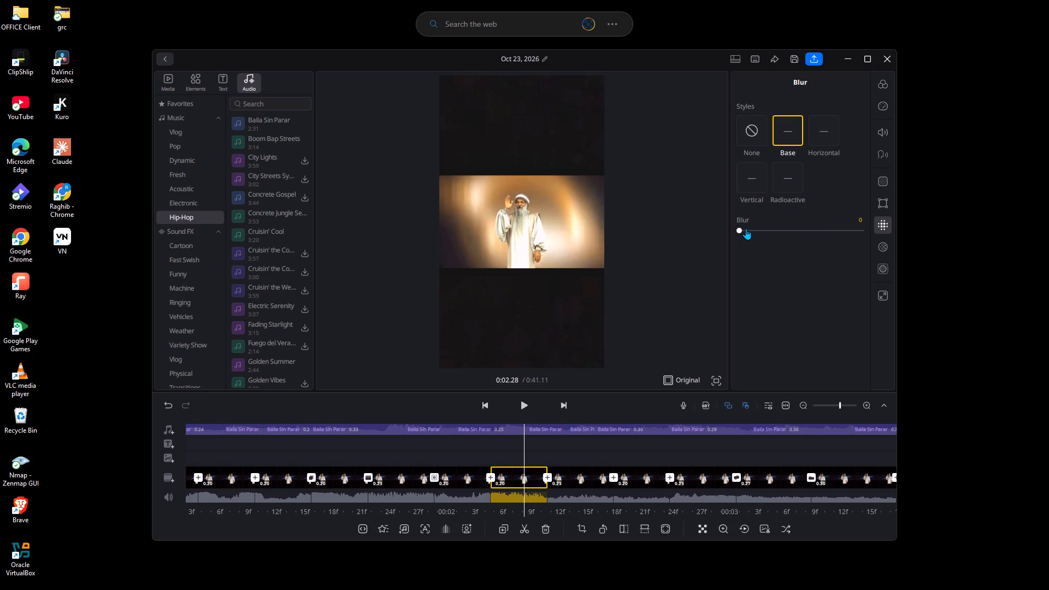
Set the opacity of the clip at 0:02.28 to 89%.
click(880, 246)
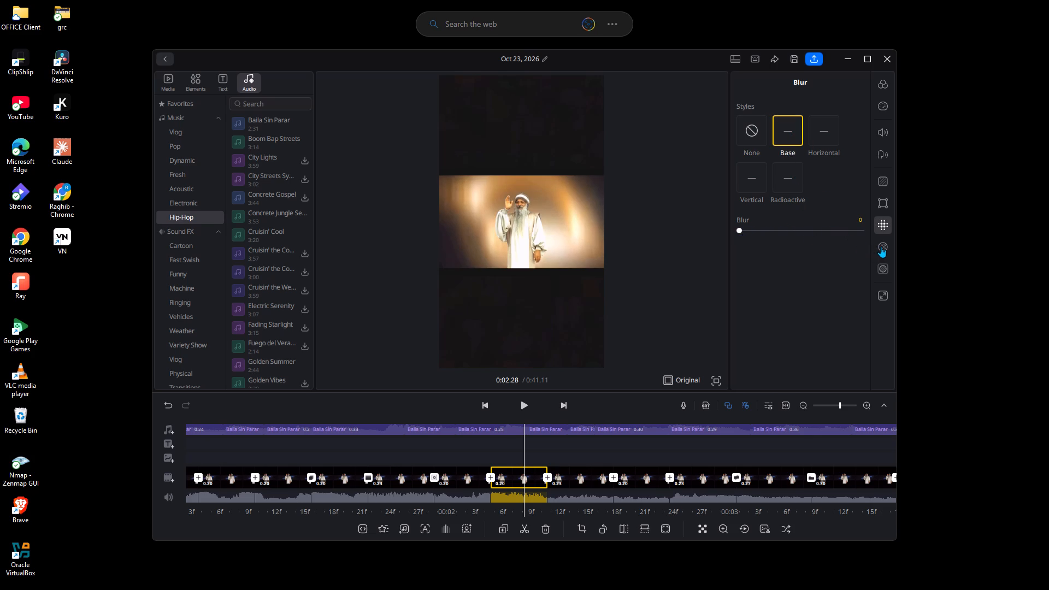
click(886, 245)
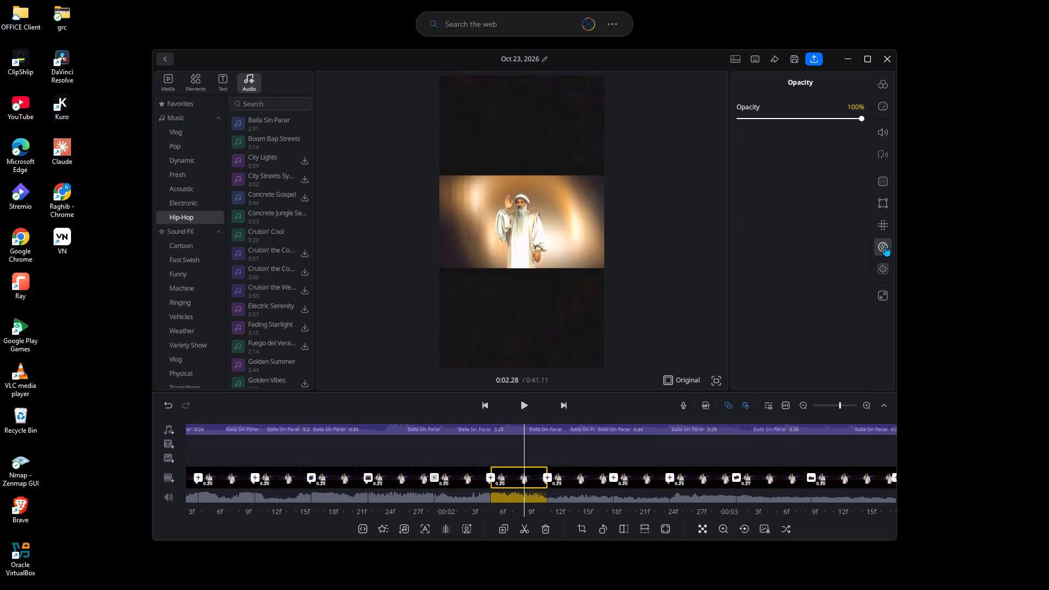
click(885, 247)
click(851, 118)
click(831, 125)
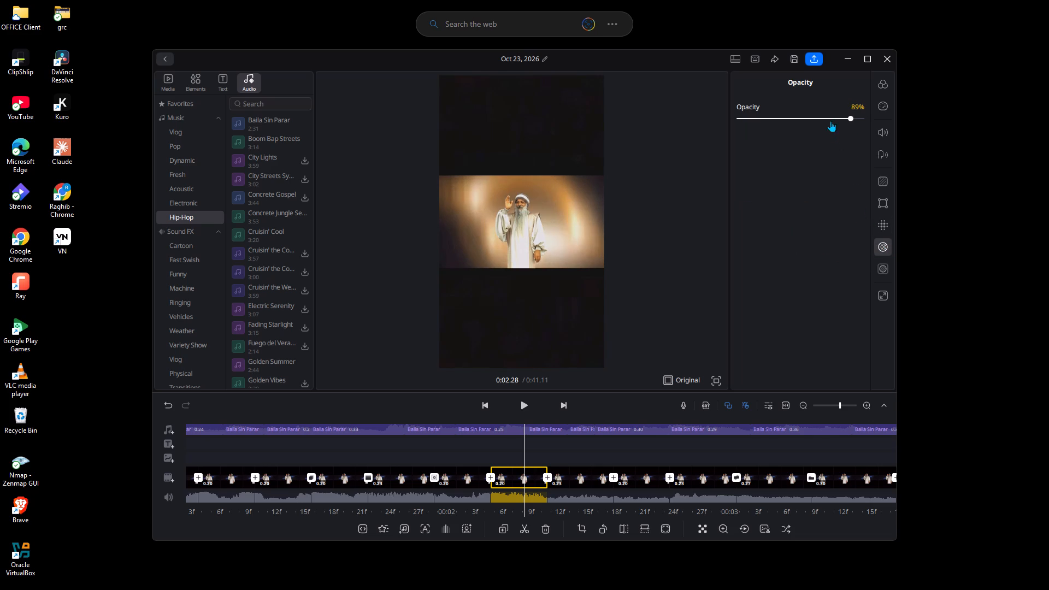
click(830, 113)
click(830, 119)
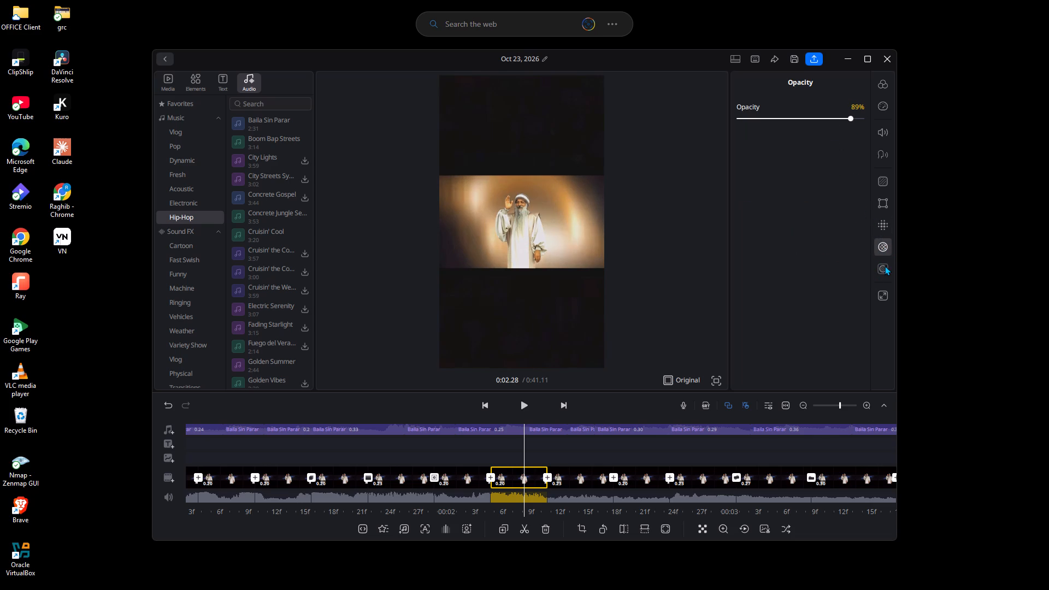
Apply the Zoom out effect to the clip at 0:02.28 with an intensity of 1.00.
click(885, 265)
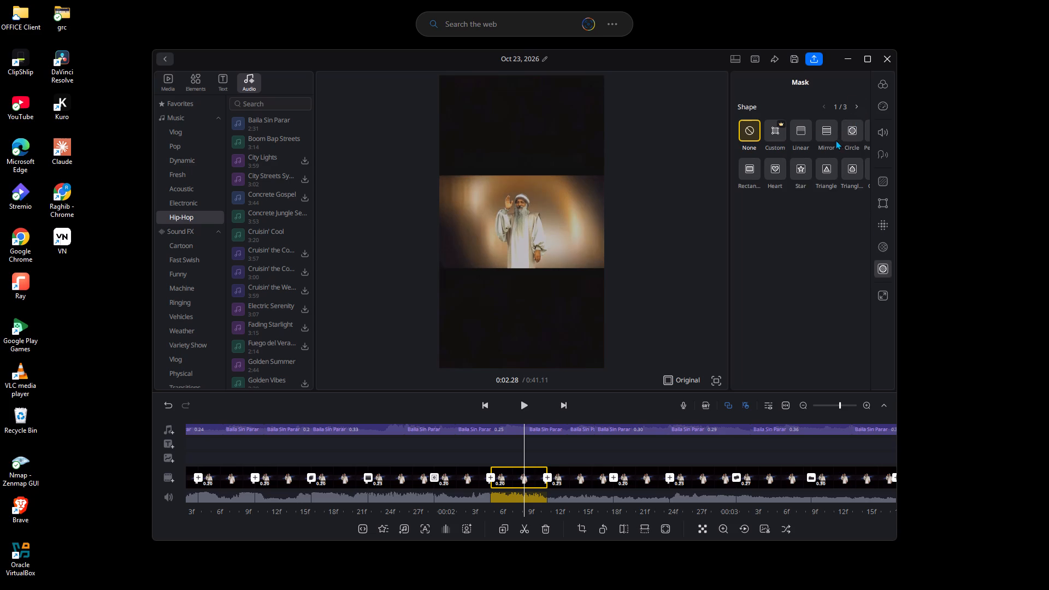
click(879, 293)
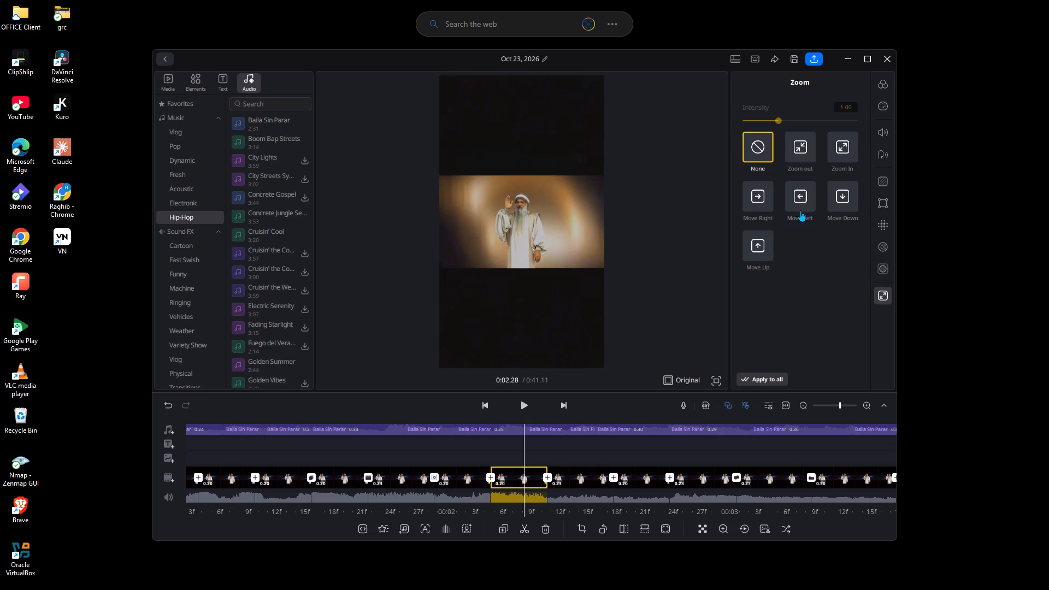
click(797, 156)
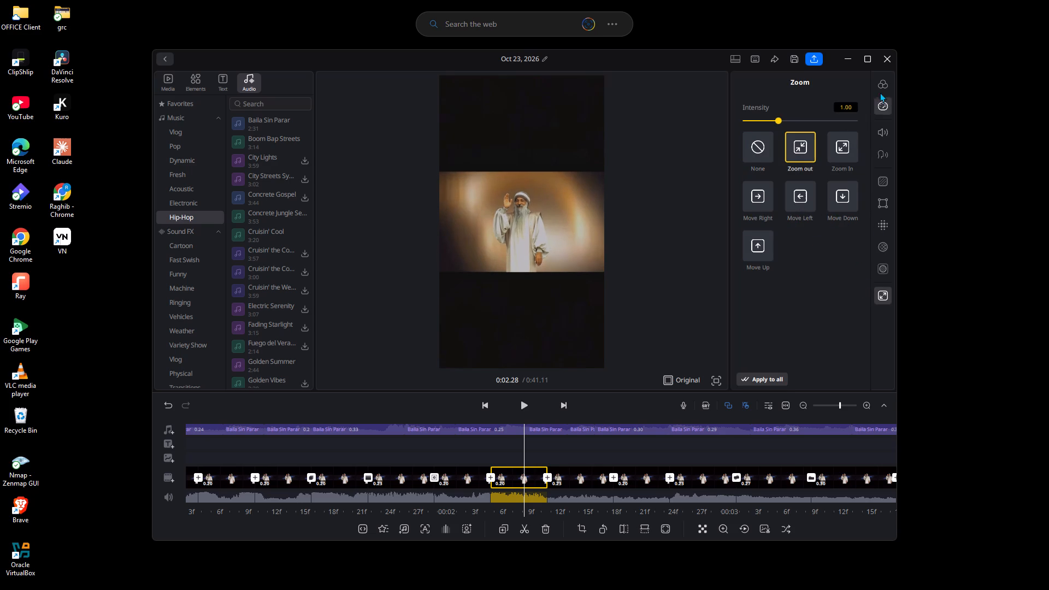
click(882, 89)
click(882, 84)
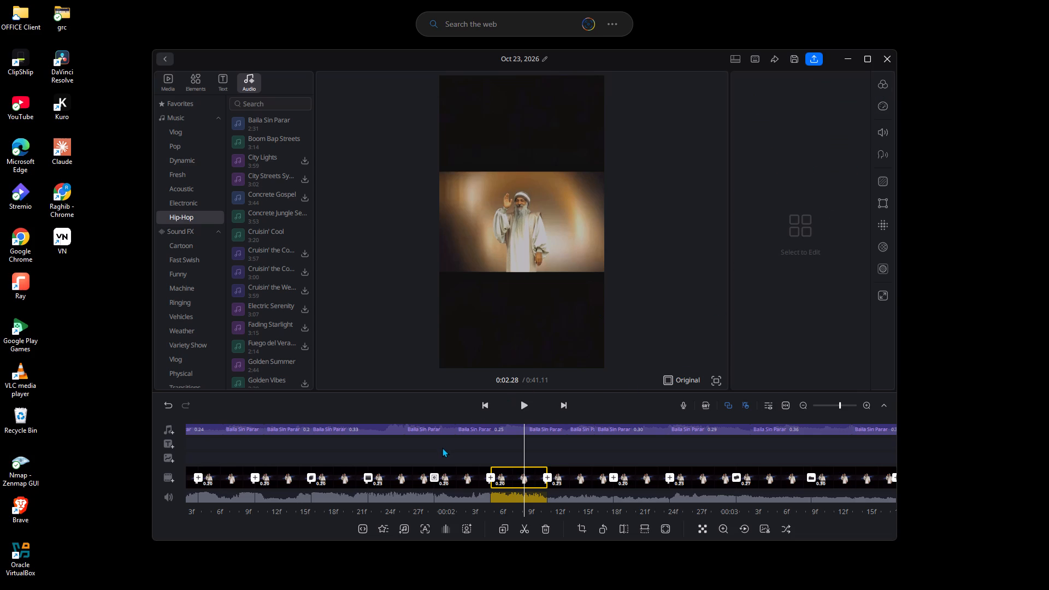
Split the first video clip at 0:00.12 and the following original clip at 0:00.38.
drag(442, 448, 581, 428)
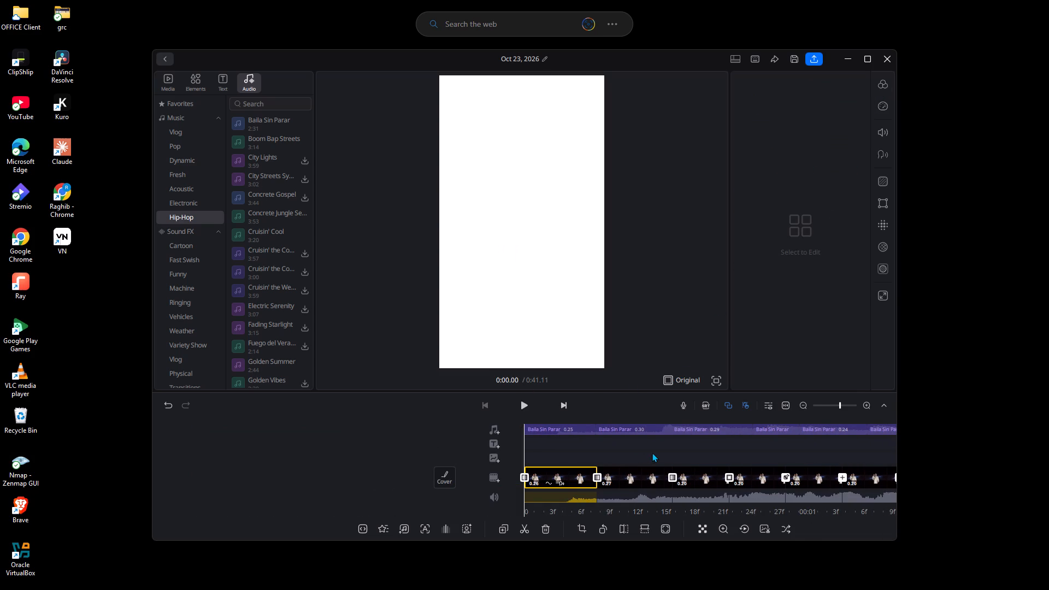
drag(582, 452, 552, 450)
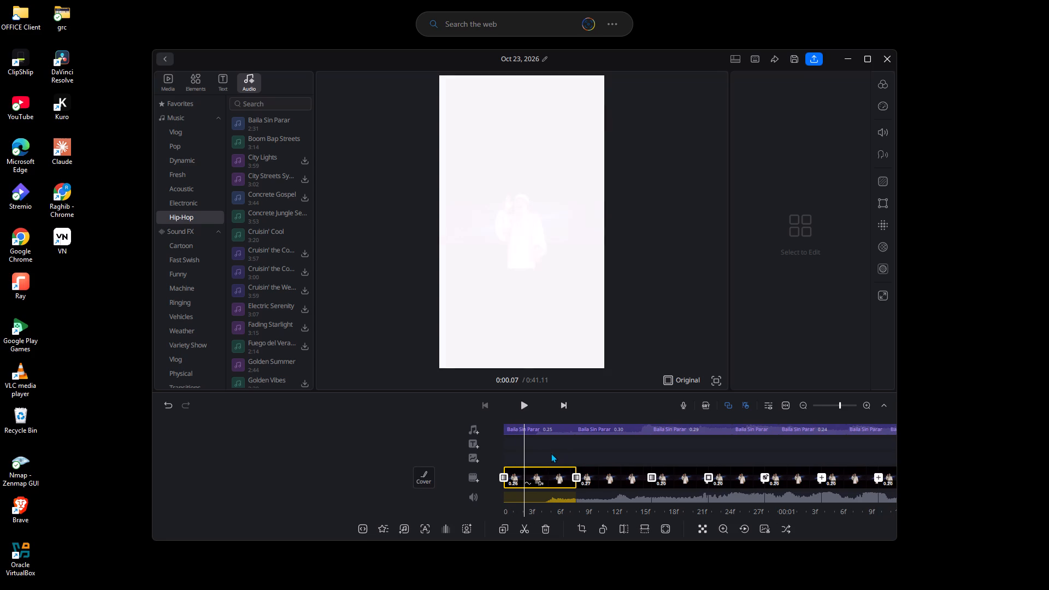
drag(604, 441, 580, 439)
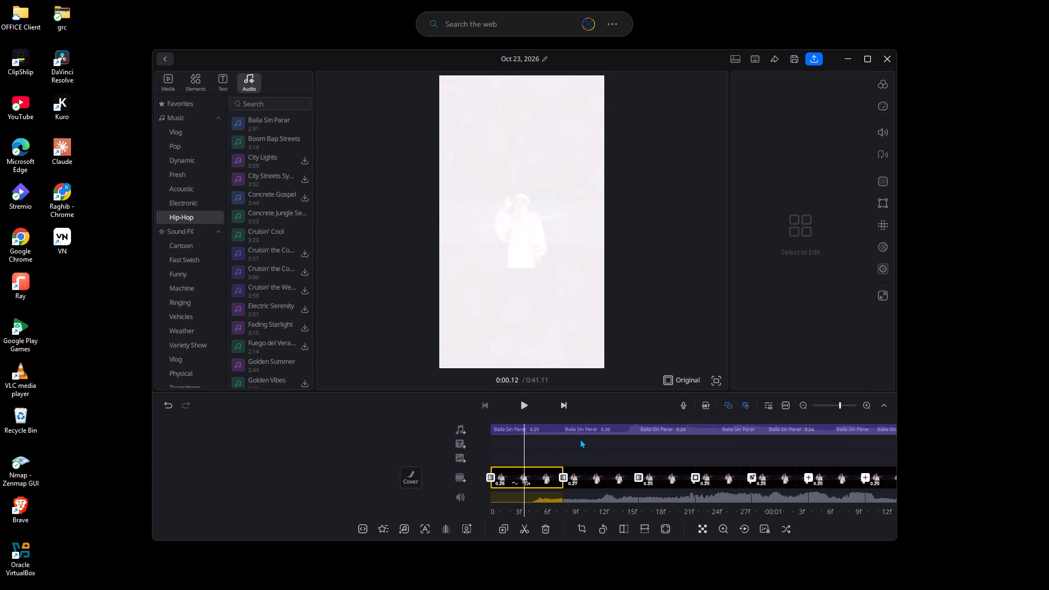
click(523, 526)
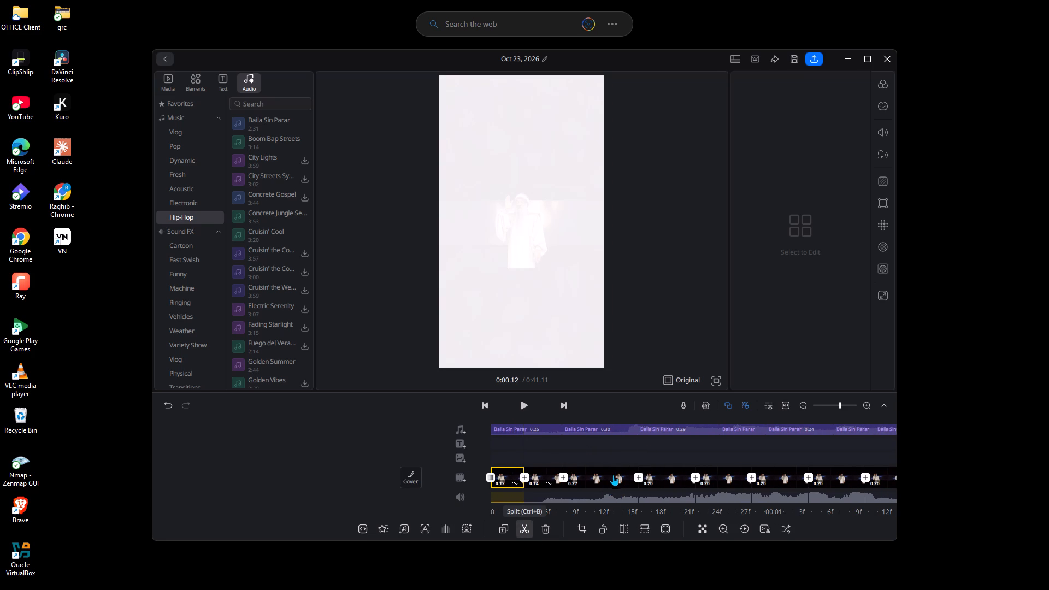
click(598, 474)
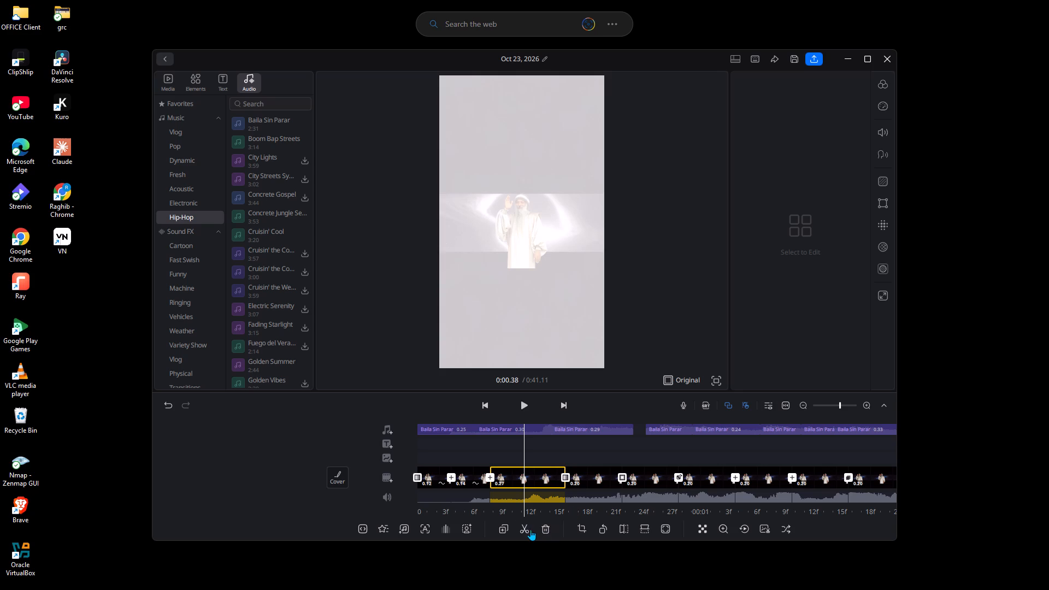
click(527, 529)
click(595, 477)
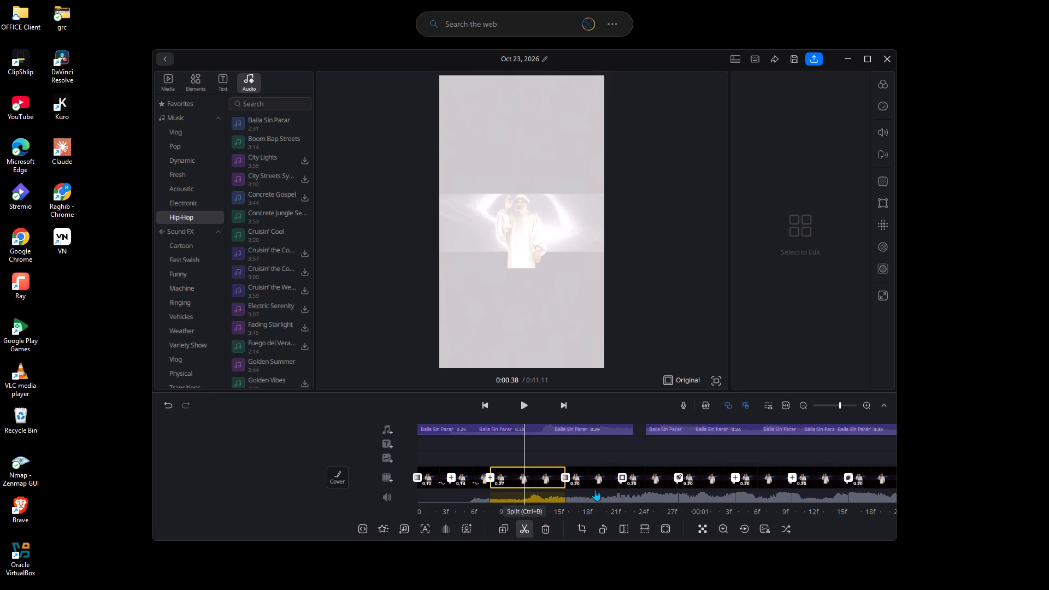
Move the Baila Sin Parar segment near 0:00.85 against the preceding audio and extend its end to a duration of 0.21.
click(626, 426)
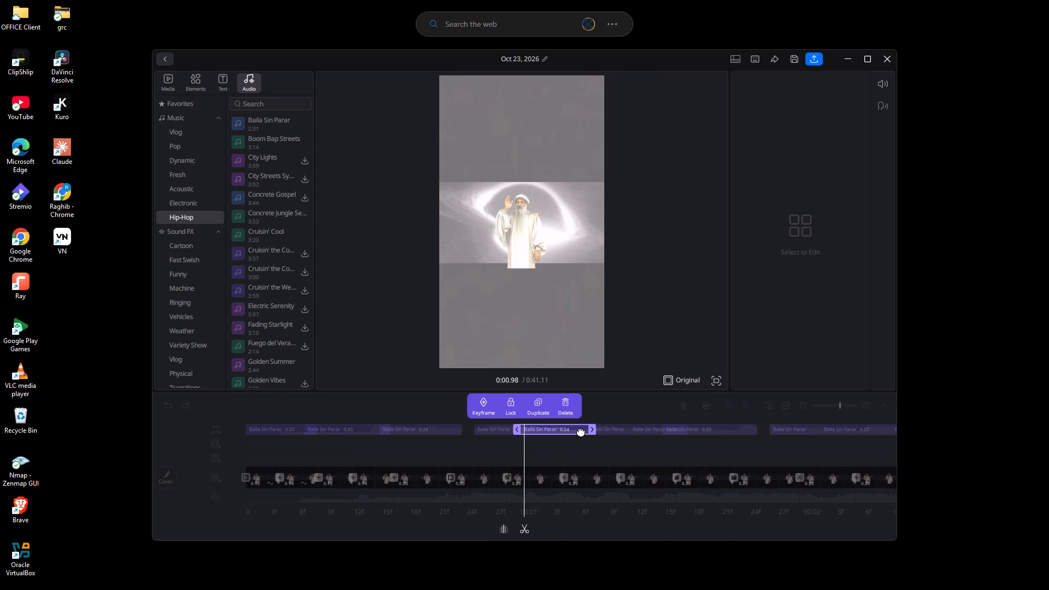
click(490, 422)
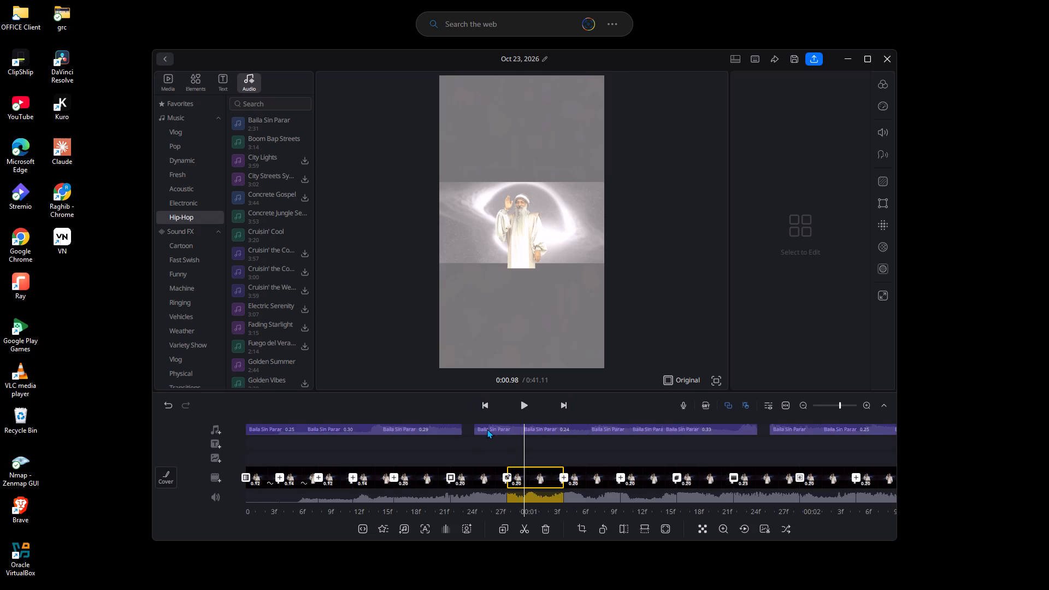
click(487, 429)
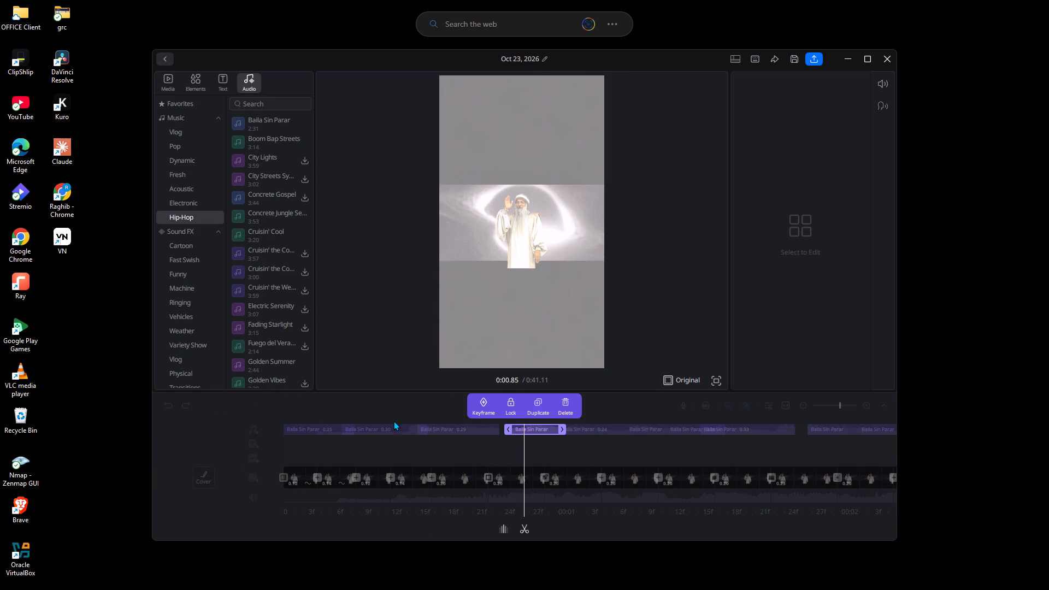
drag(512, 425, 479, 422)
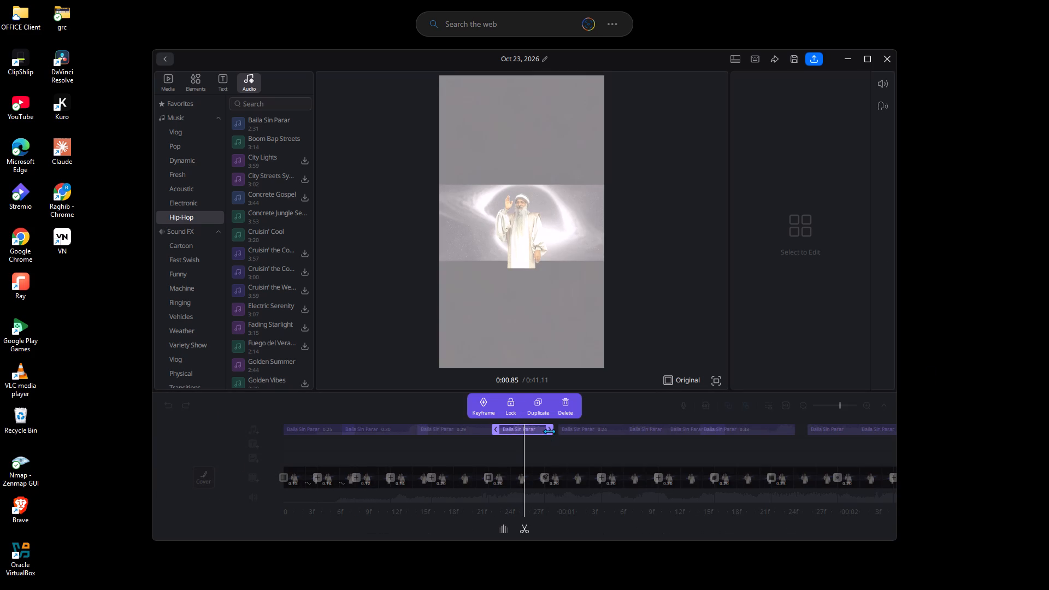
drag(552, 426, 577, 426)
Close the audio gaps by extending the segment at 0:01.76 to 0.38 and the segment at 0:02.80 to 0.33.
click(781, 431)
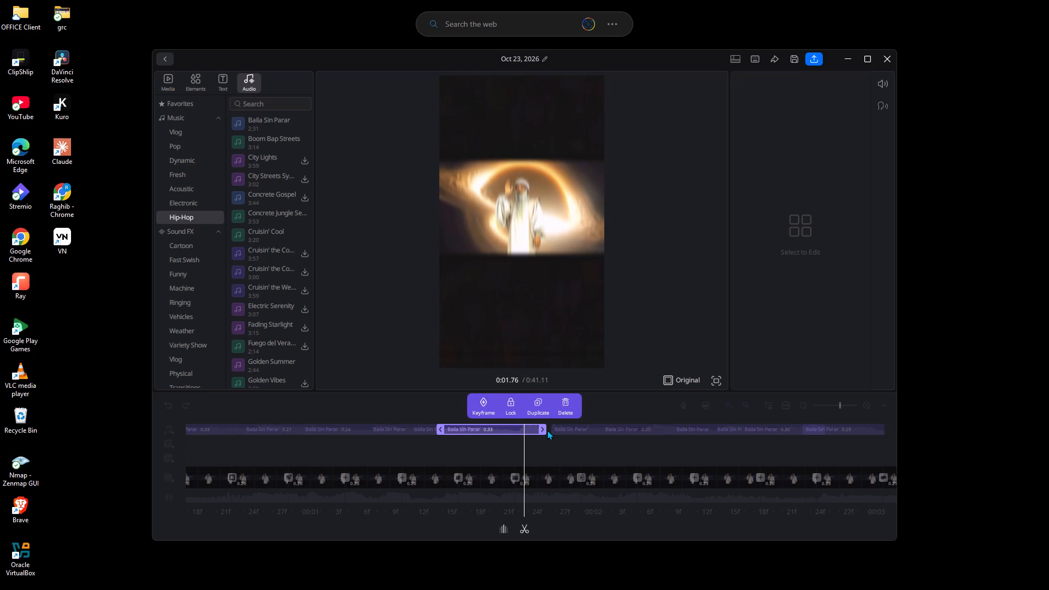
drag(541, 428, 580, 424)
click(706, 423)
click(821, 425)
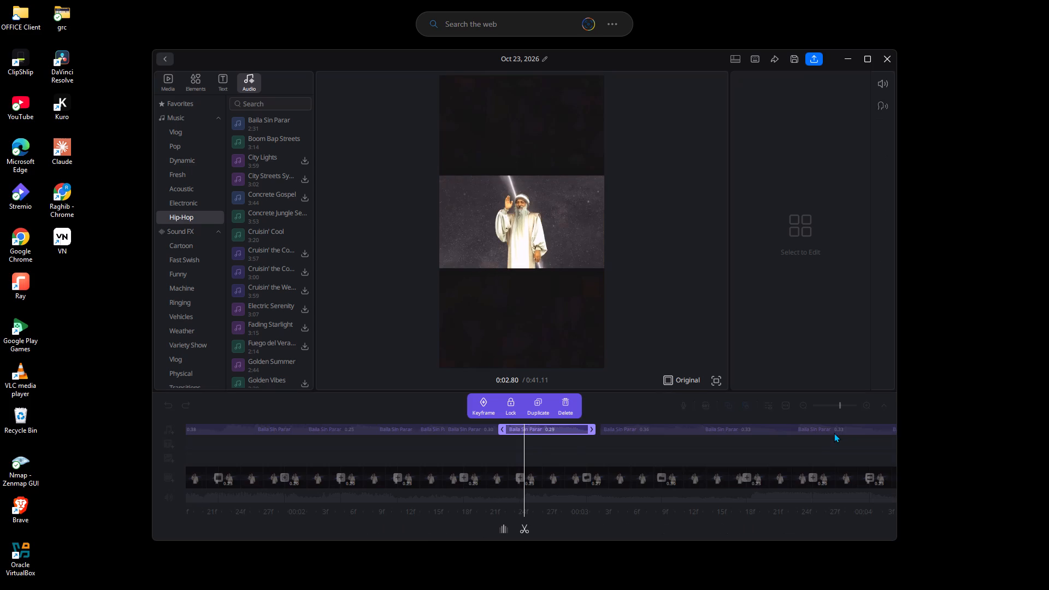
drag(591, 428, 630, 426)
click(769, 428)
Close the audio gaps by extending the segment at 0:04.67 to 0.41 and the segment at 0:06.20 to 0.31.
click(847, 428)
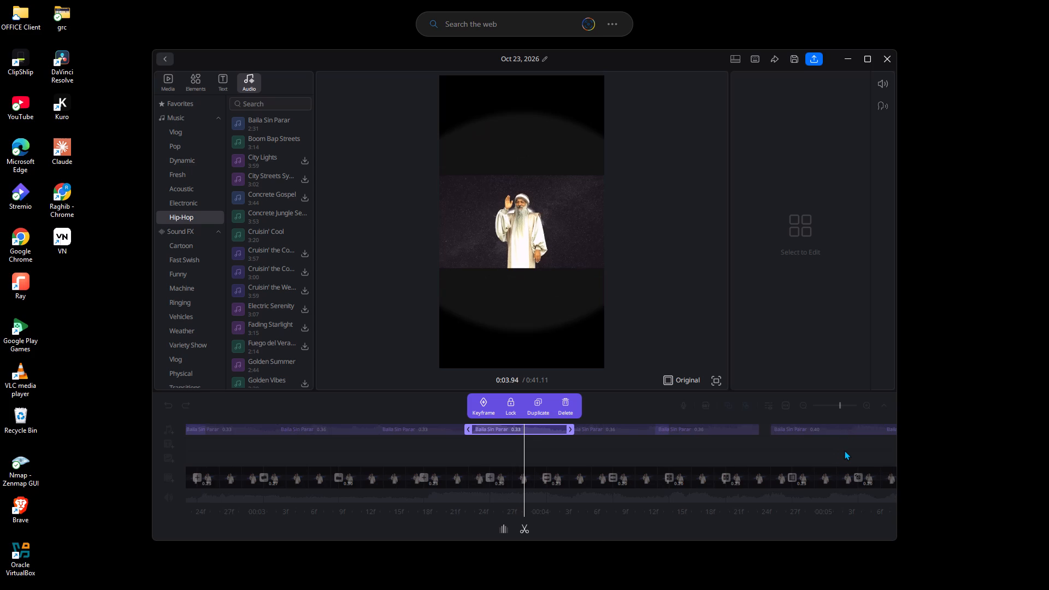
click(844, 450)
click(731, 424)
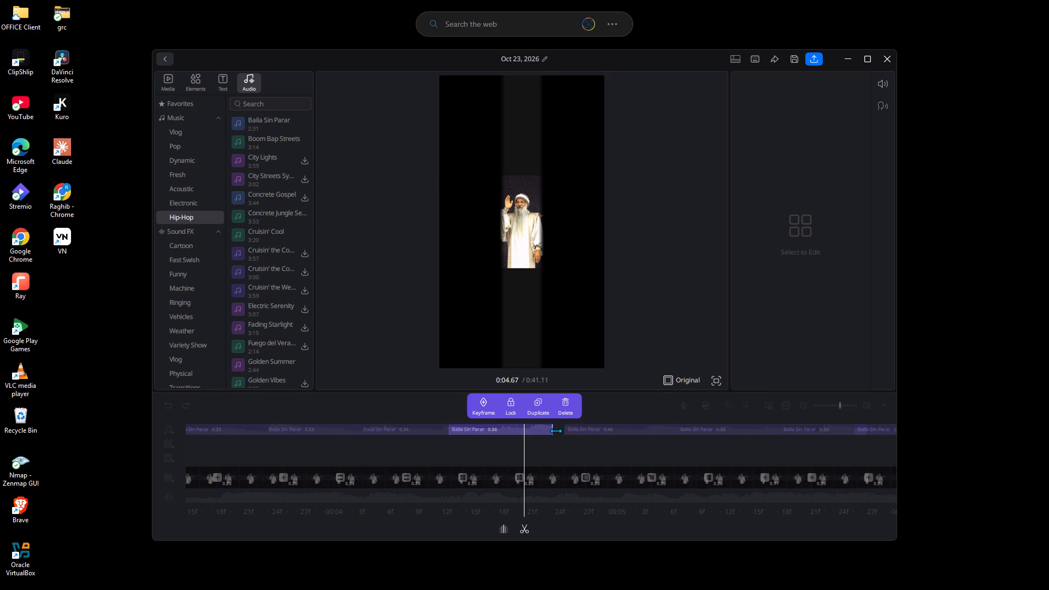
drag(556, 429, 582, 428)
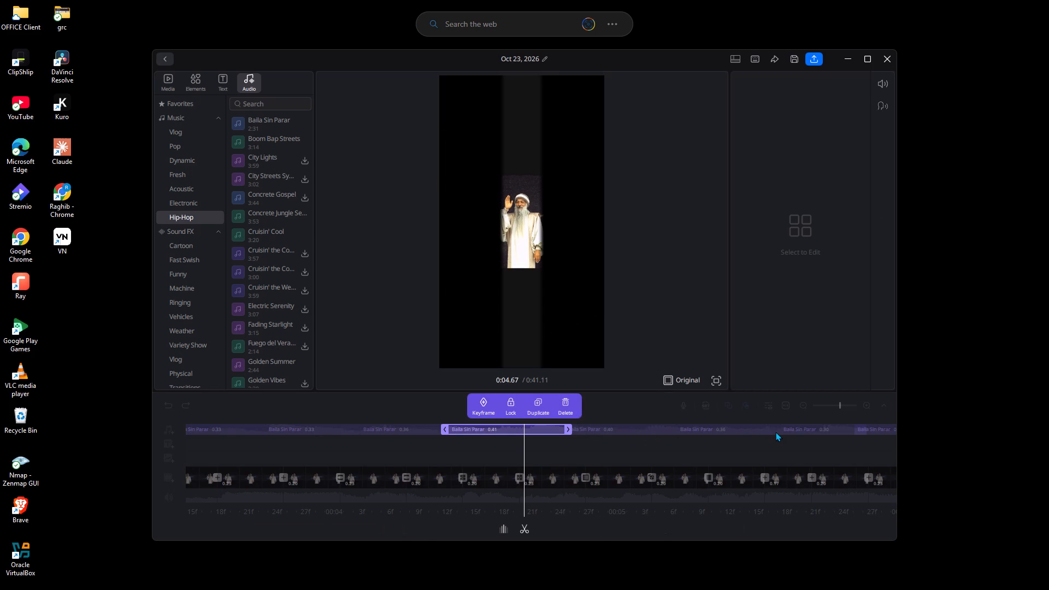
click(775, 432)
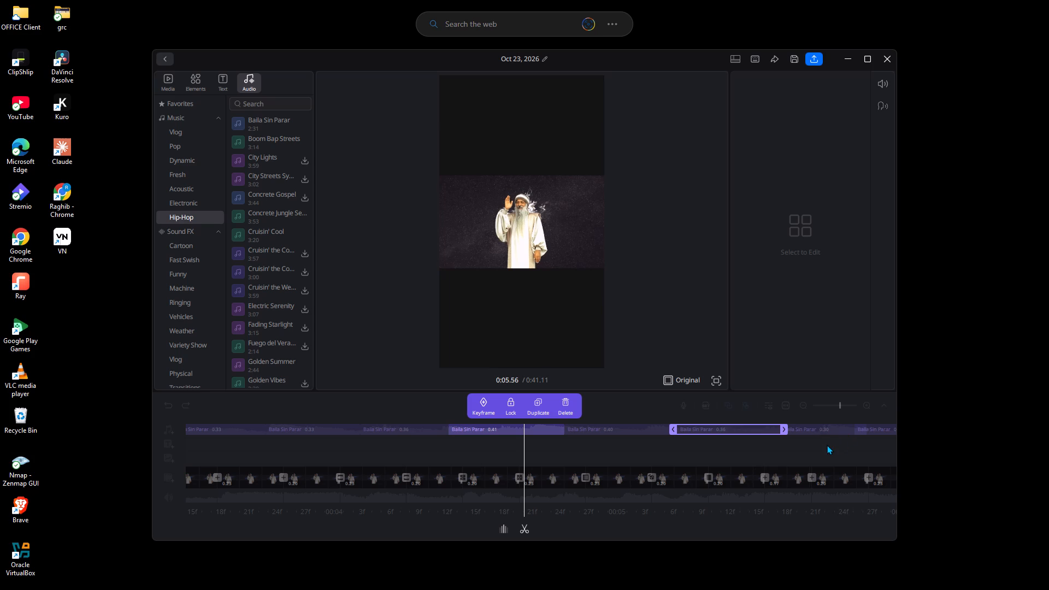
drag(827, 445, 575, 453)
drag(720, 452, 687, 452)
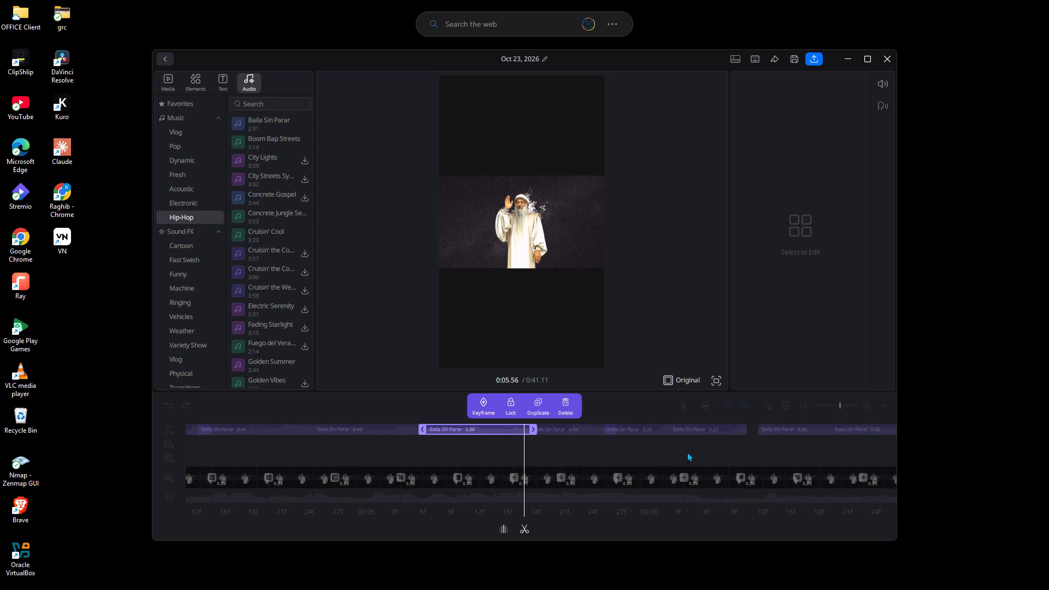
drag(687, 452, 624, 454)
click(634, 428)
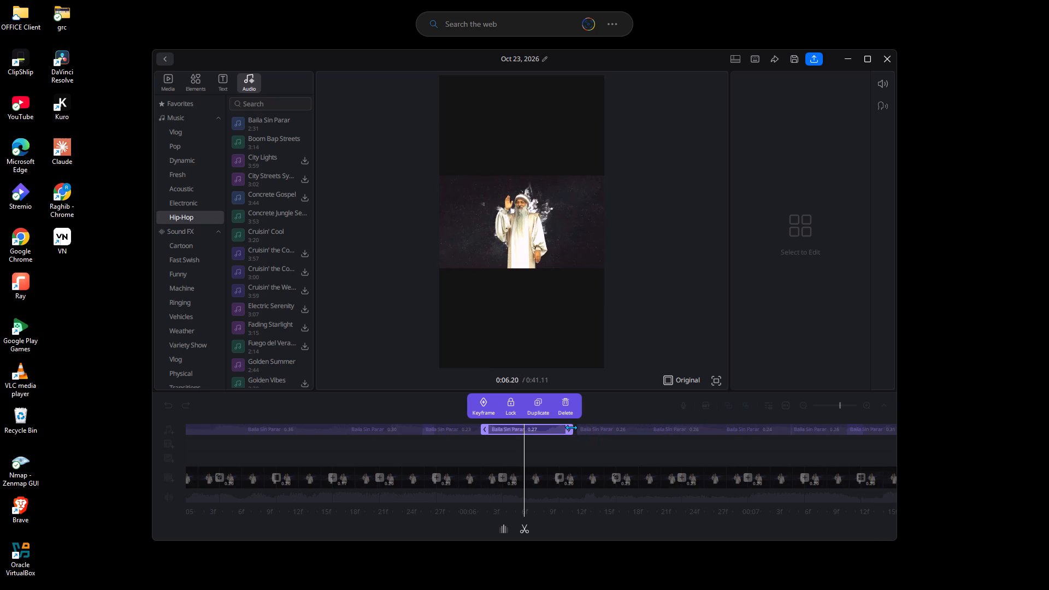
drag(569, 427, 597, 427)
click(703, 447)
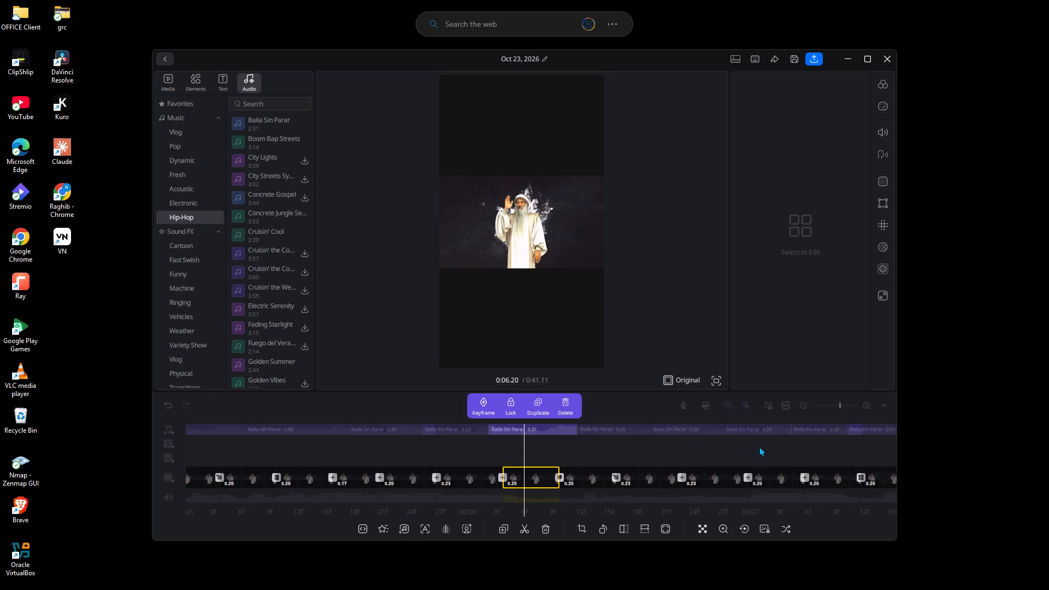
Close the audio gaps by extending the Baila Sin Parar segment at 0:07.52 to 0.36 and the segment at 0:08.15 to 0.30.
click(764, 446)
drag(764, 446, 584, 449)
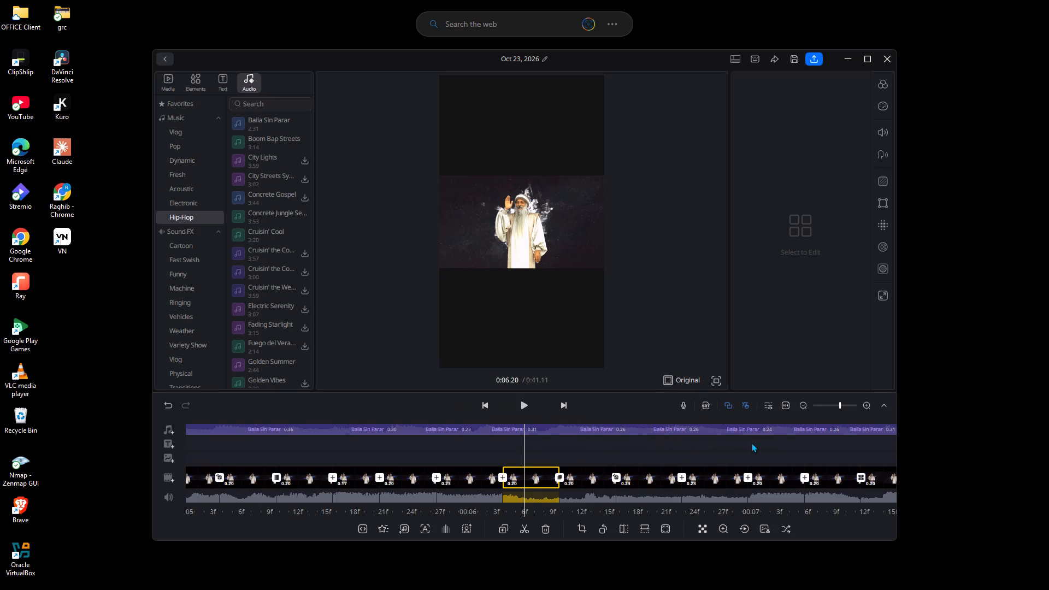
drag(752, 442, 621, 453)
drag(693, 447, 562, 455)
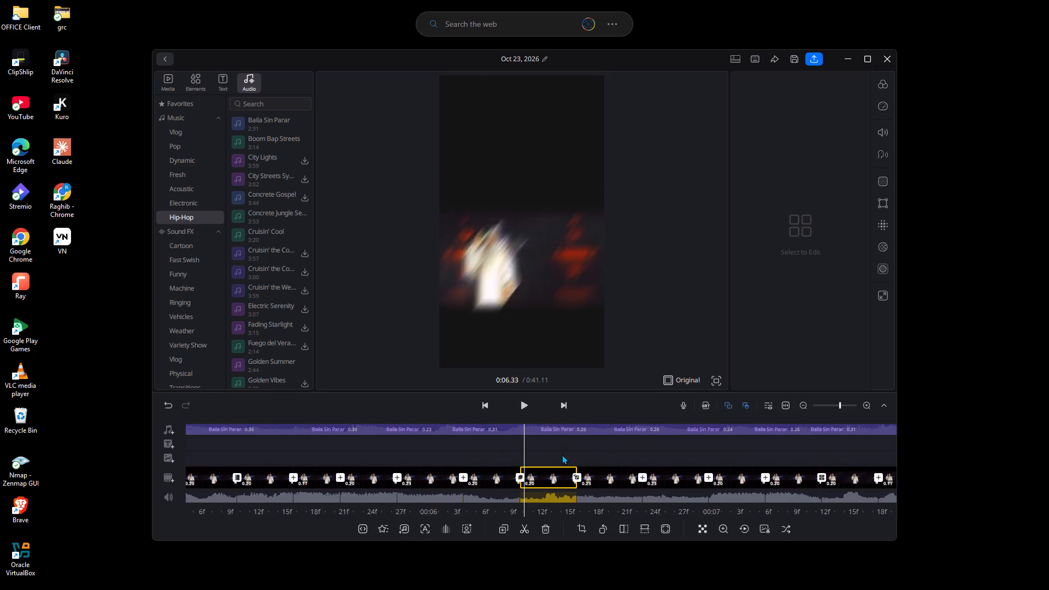
drag(562, 455, 531, 456)
drag(673, 446, 489, 456)
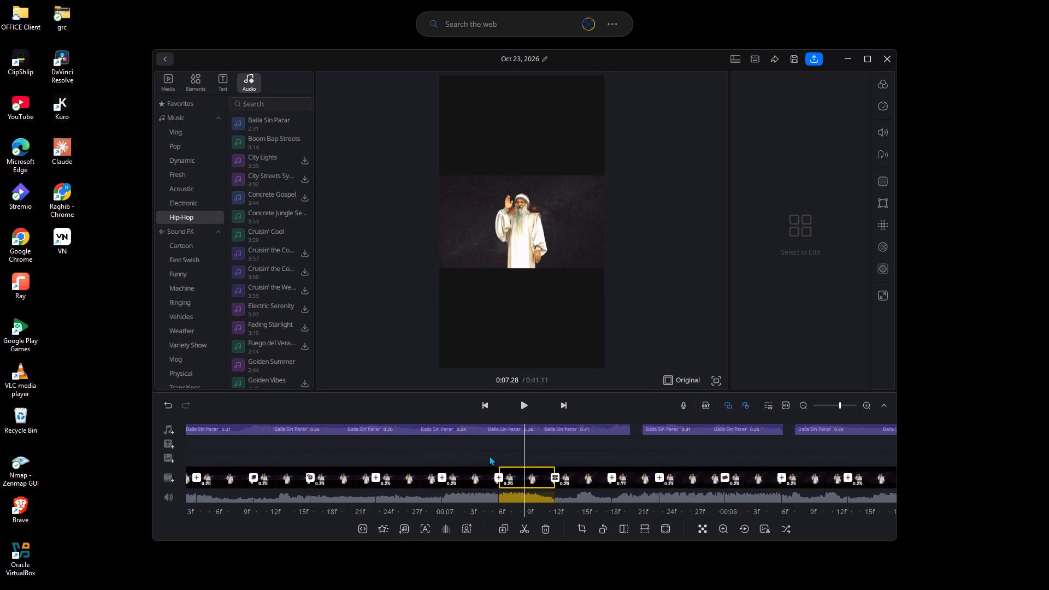
click(593, 425)
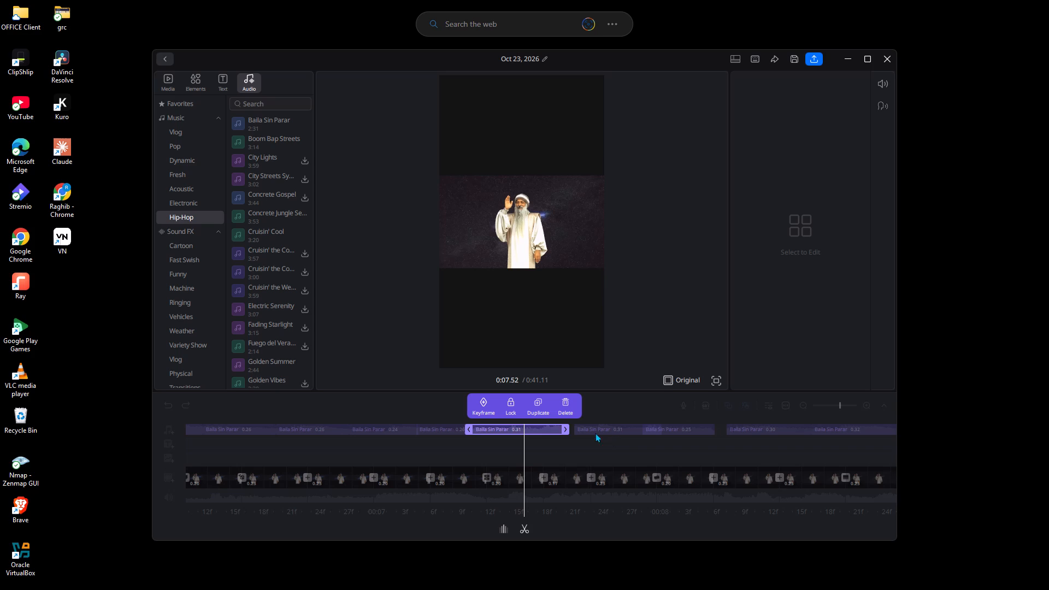
drag(565, 427, 607, 424)
click(700, 428)
click(703, 426)
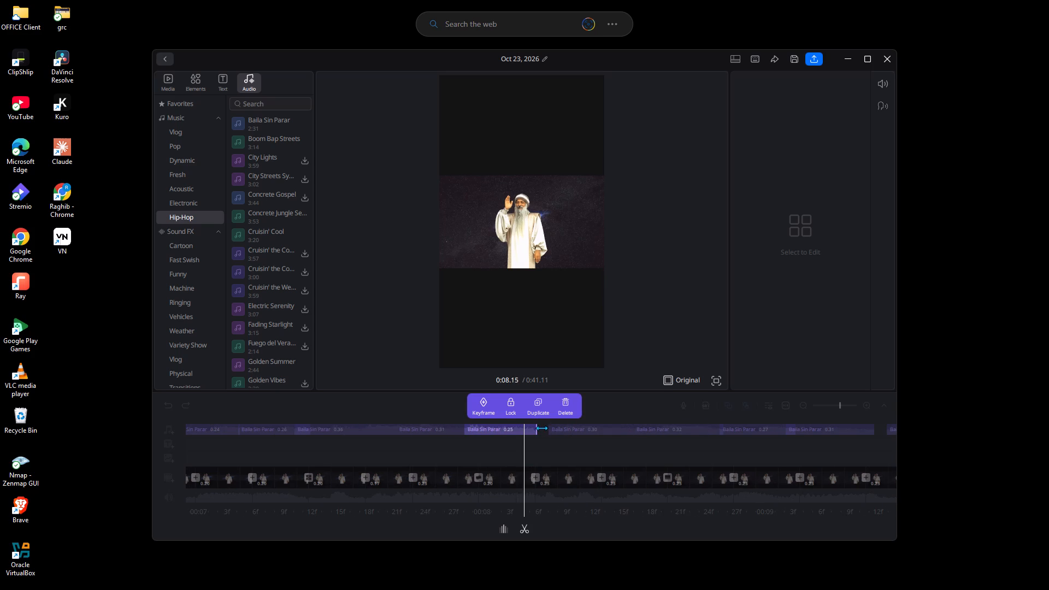
drag(541, 428, 571, 430)
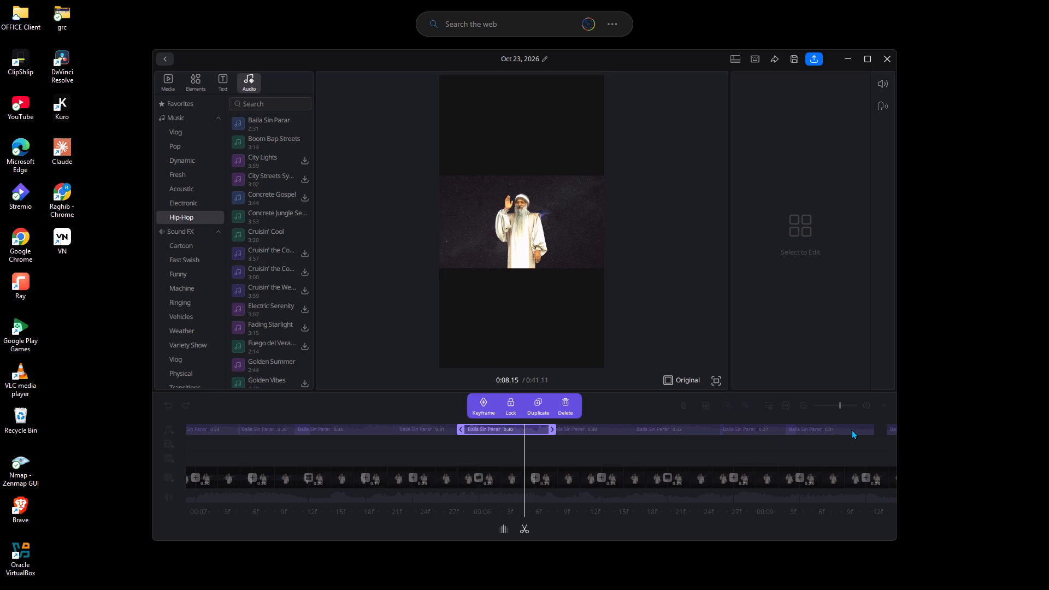
Close the audio gaps by extending the segment at 0:09.30 to 0.36 and the segment at 0:10.43 to 0.34.
click(851, 429)
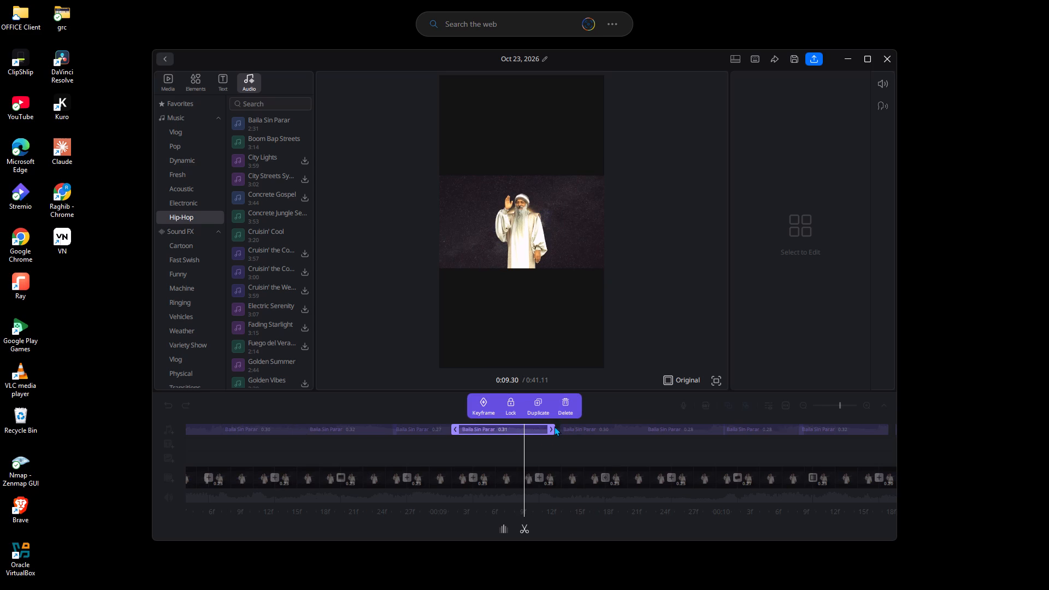
drag(553, 430, 587, 428)
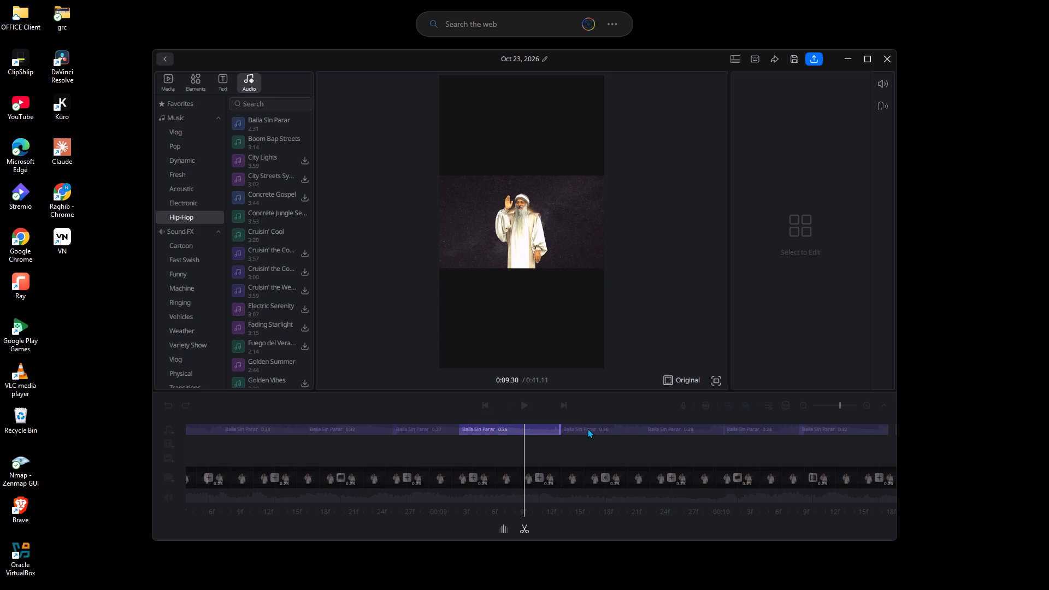
drag(587, 428, 591, 428)
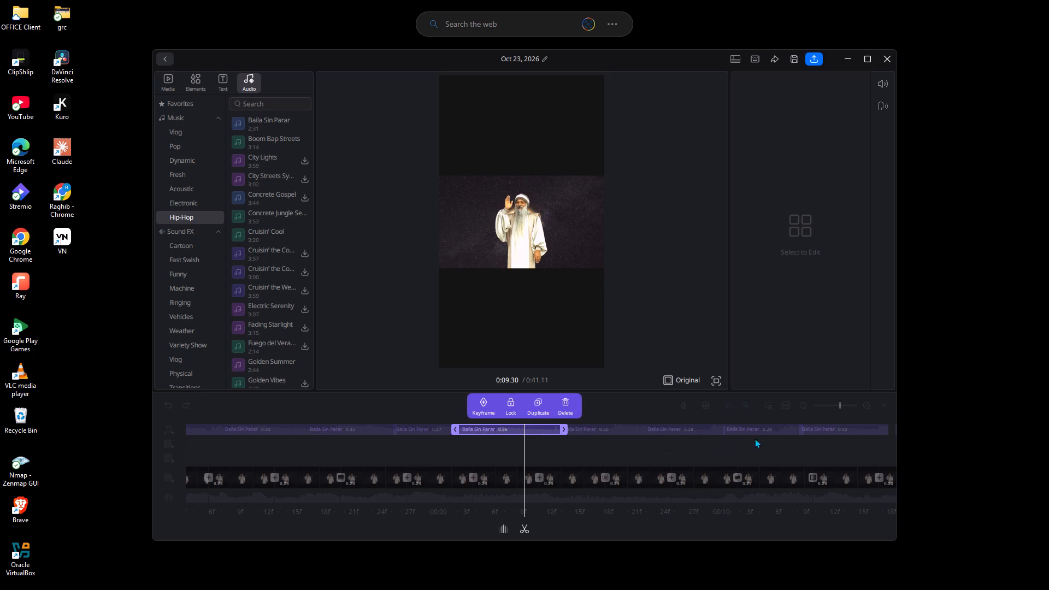
click(845, 427)
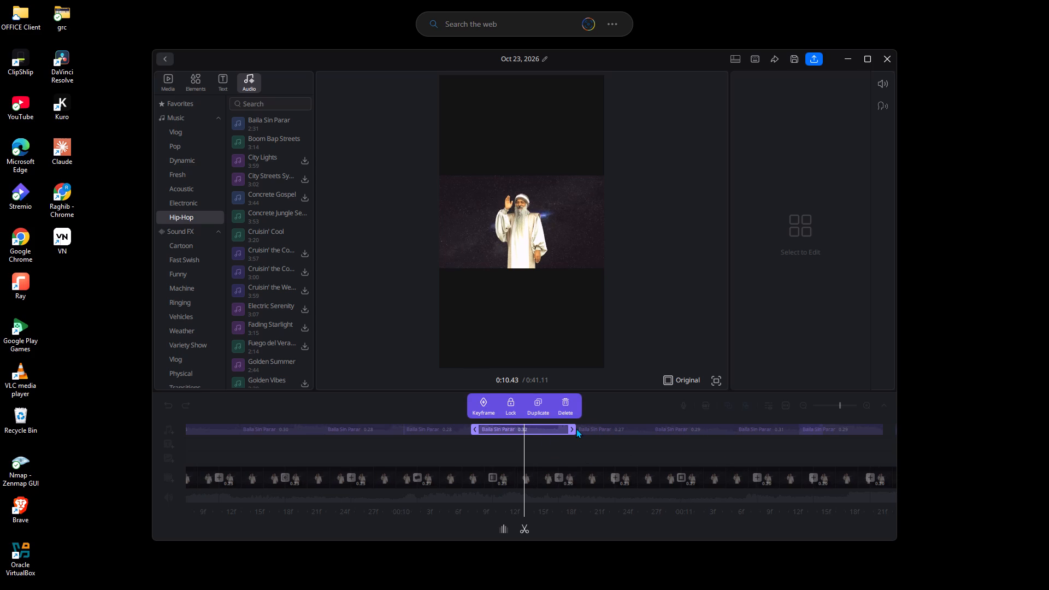
drag(573, 428, 610, 427)
Close the audio gaps by extending the segment at 0:11.58 to 0.34 and the segment at 0:13.27 to 0.42.
click(849, 429)
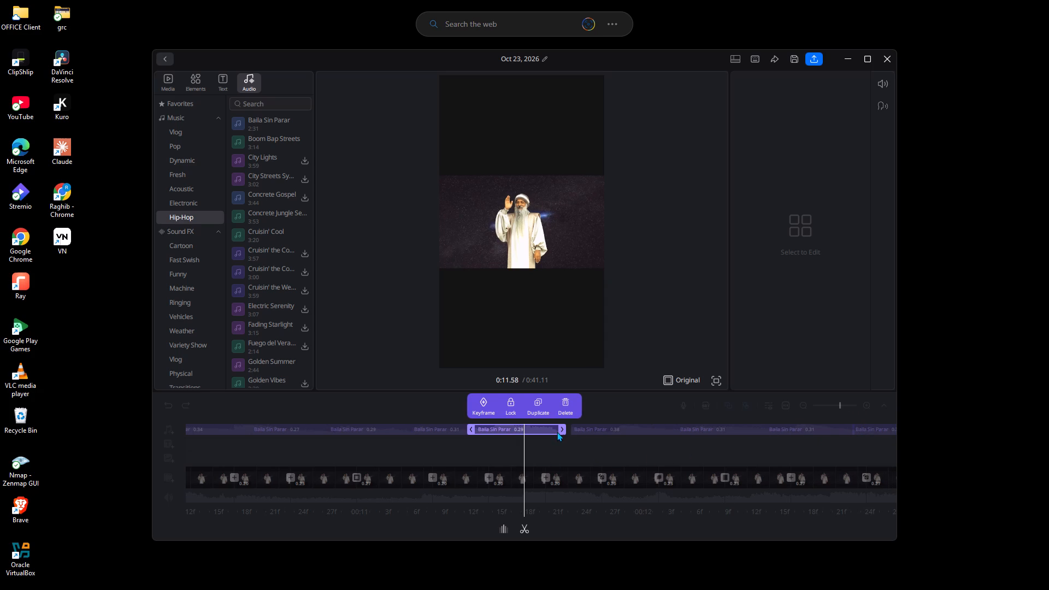
drag(560, 429, 596, 427)
click(668, 447)
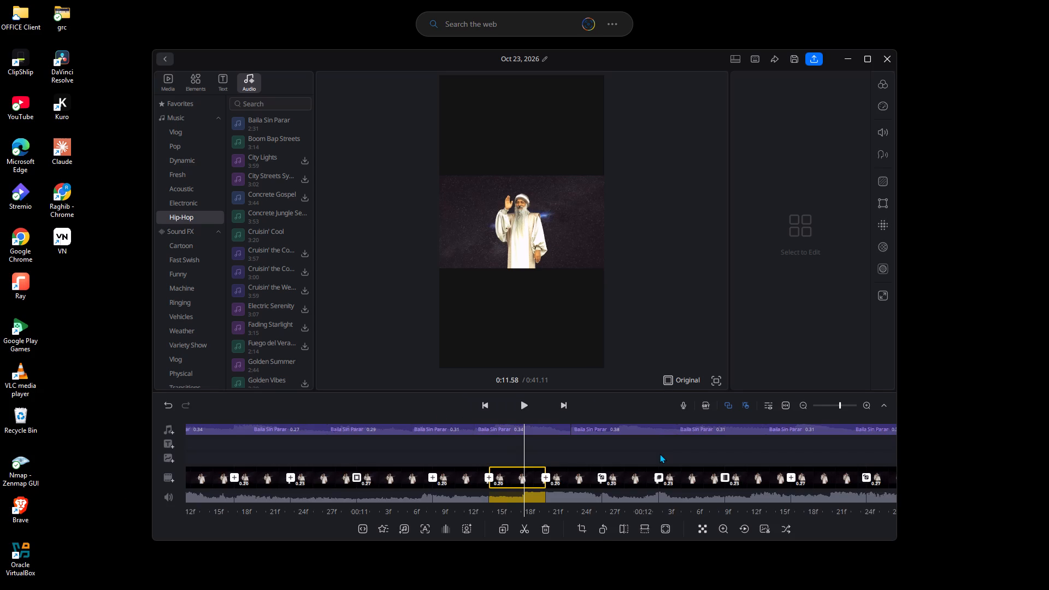
drag(659, 453, 429, 471)
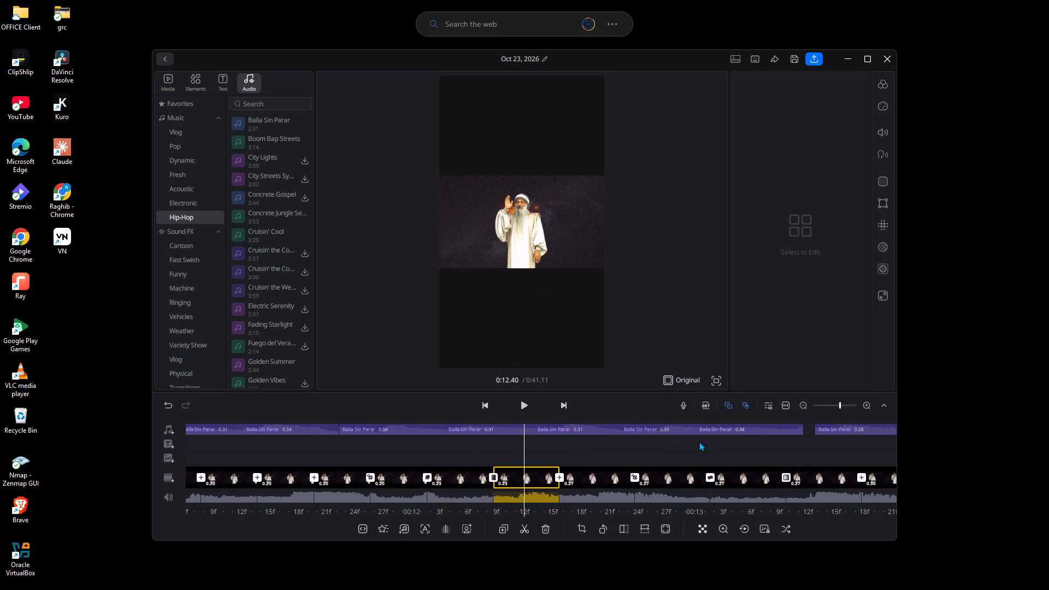
drag(710, 448, 451, 462)
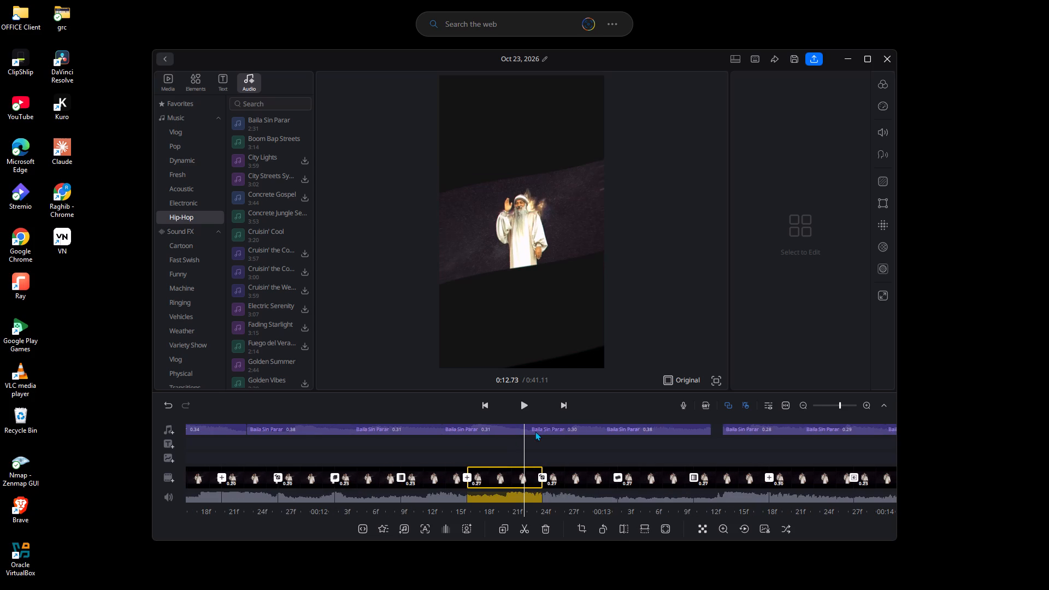
drag(652, 446, 497, 451)
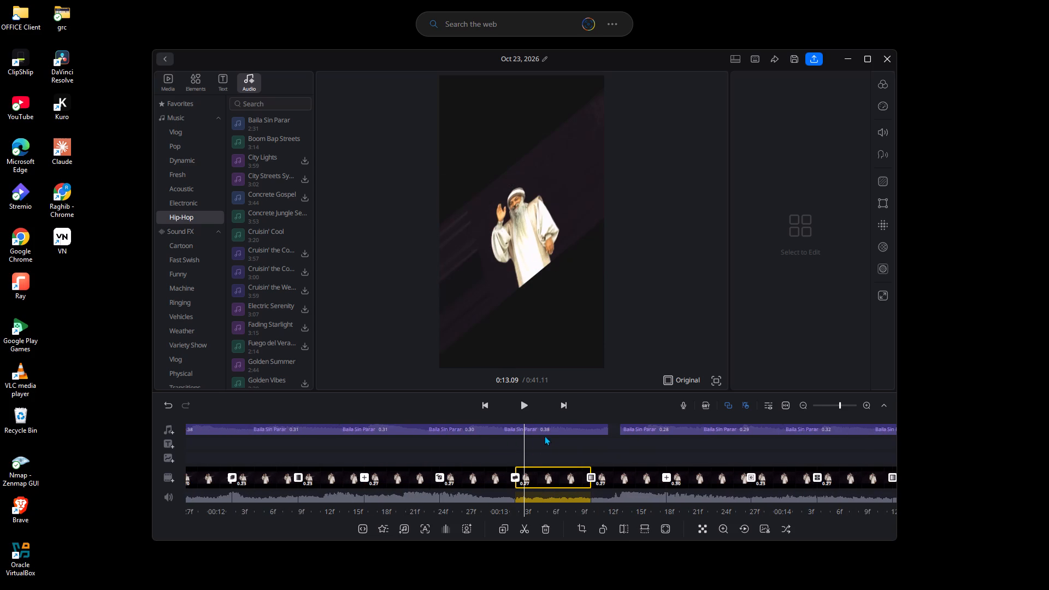
click(576, 426)
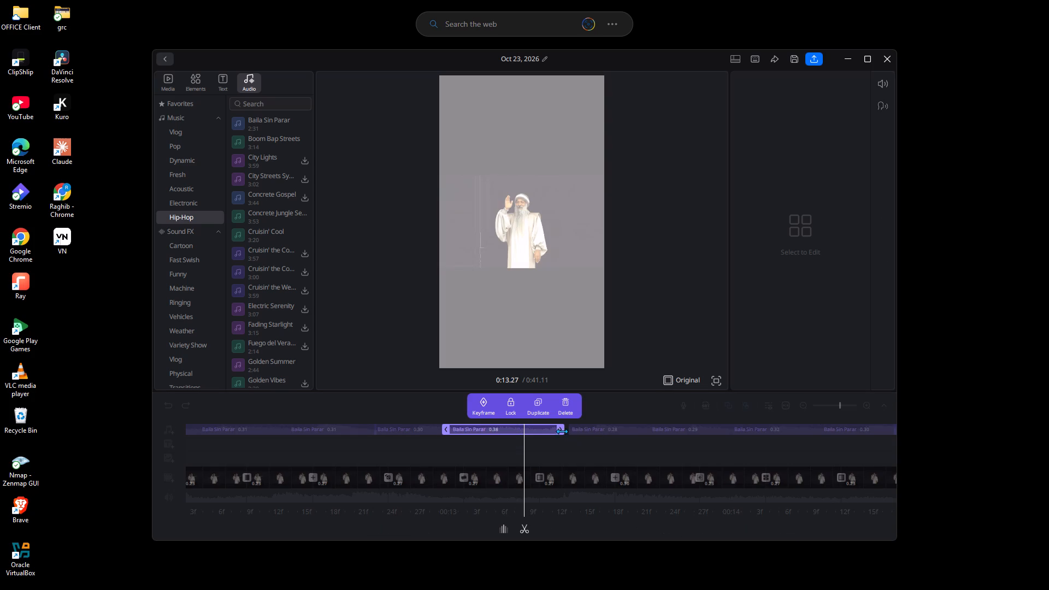
drag(561, 431, 606, 428)
click(659, 445)
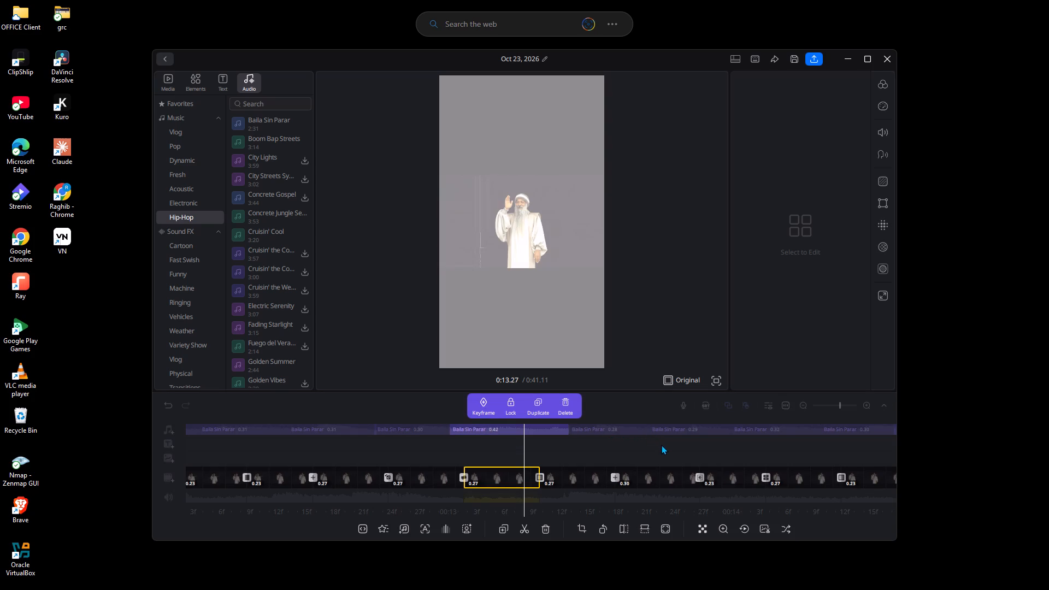
Close the audio gaps by extending the segment at 0:15.11 to 0.36 and the segment at 0:15.68 to 0.23.
drag(668, 444, 449, 459)
drag(643, 444, 445, 457)
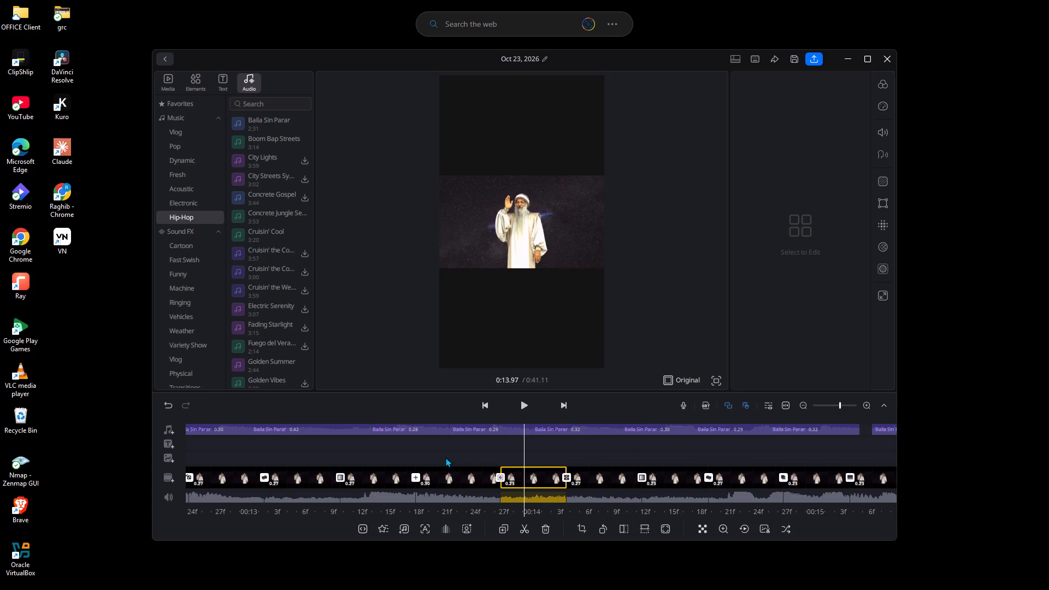
drag(445, 457, 410, 457)
click(641, 424)
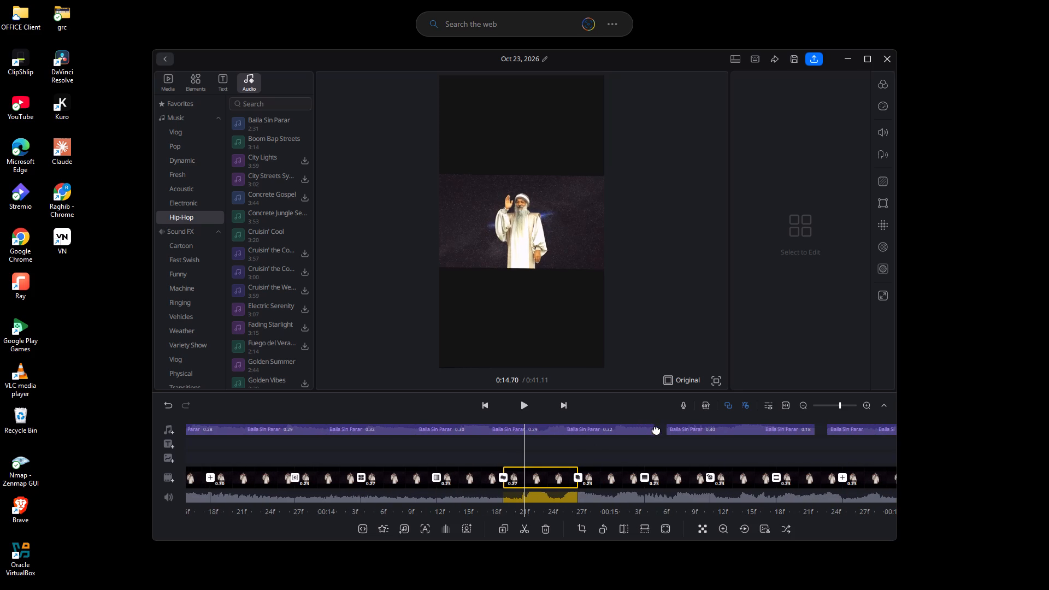
drag(541, 427, 574, 428)
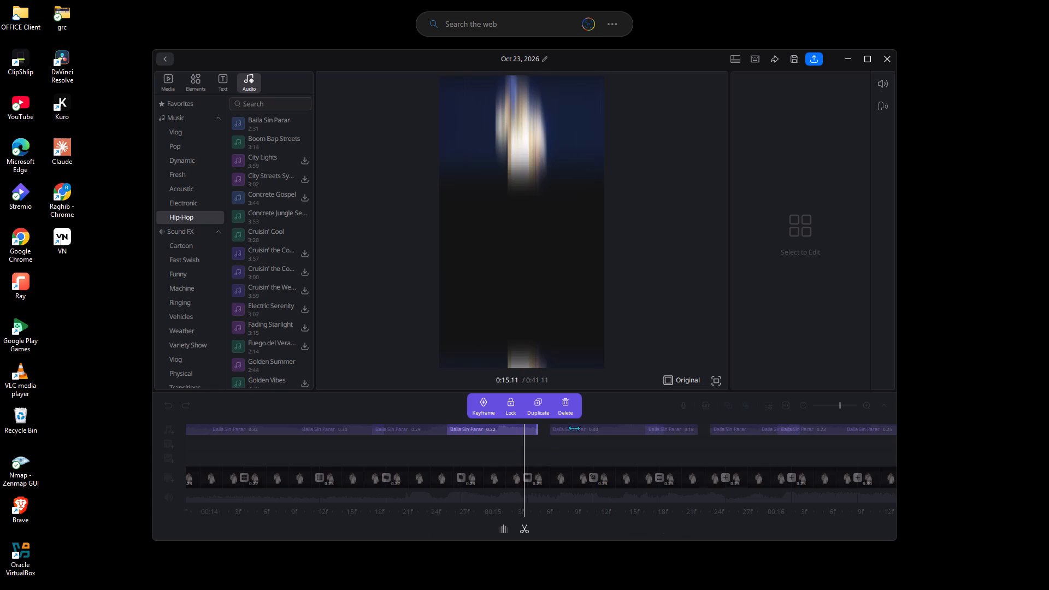
drag(574, 428, 576, 428)
click(684, 429)
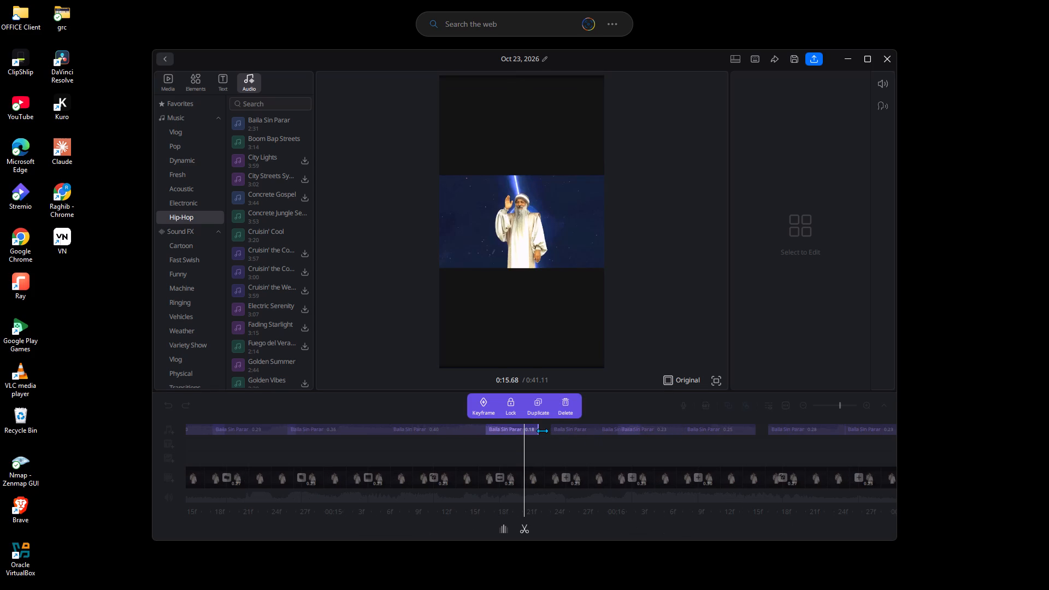
drag(542, 430, 572, 430)
Close the audio gaps by extending the segment at 0:16.43 to 0.30 and the segment at 0:18.33 to 0.36.
click(738, 429)
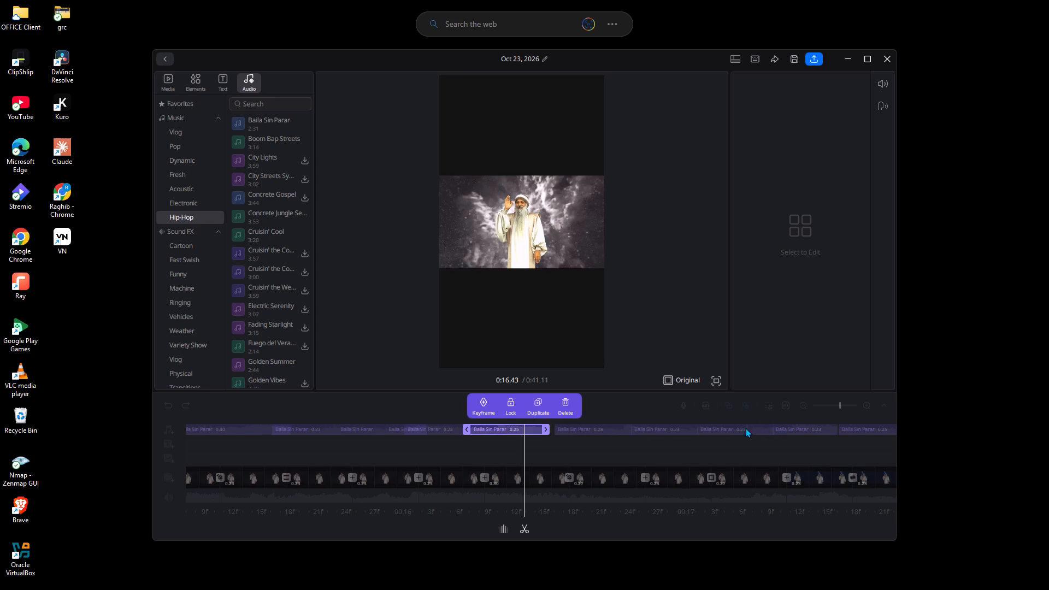
drag(544, 428, 584, 430)
click(806, 450)
click(759, 452)
drag(705, 445, 422, 451)
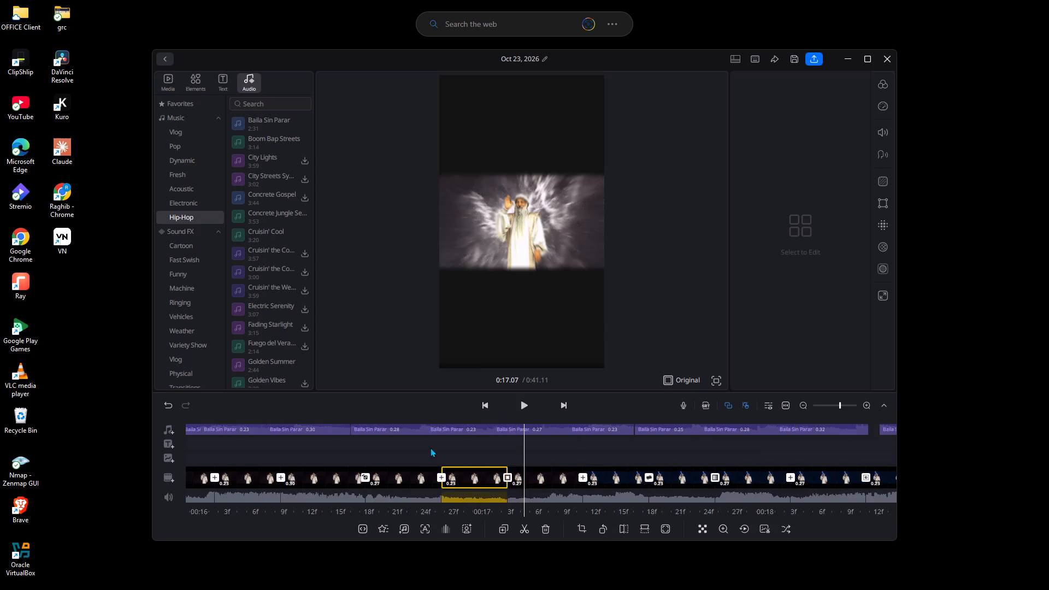
drag(645, 438, 508, 439)
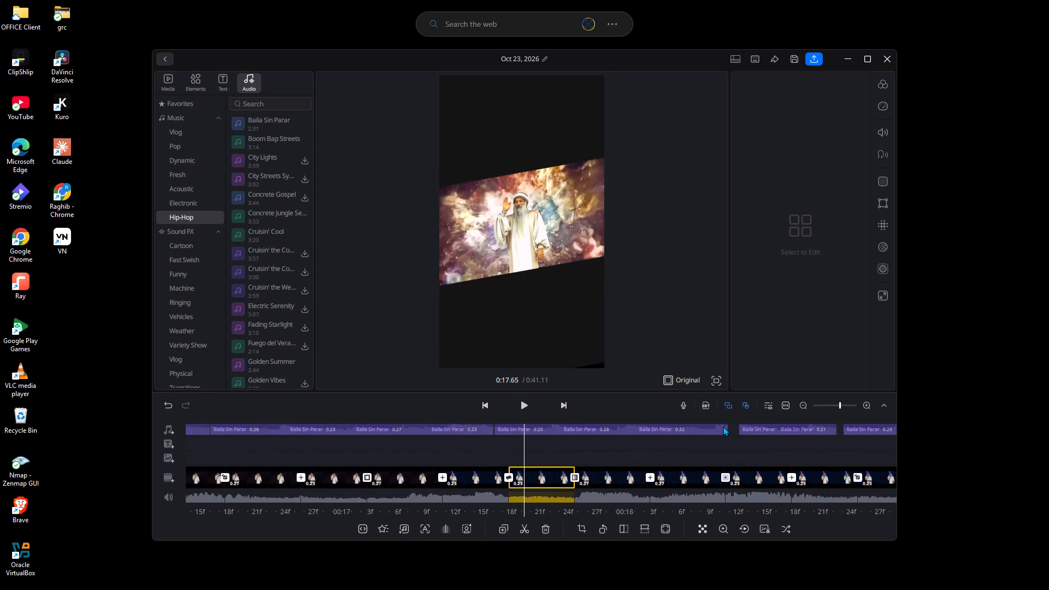
click(718, 431)
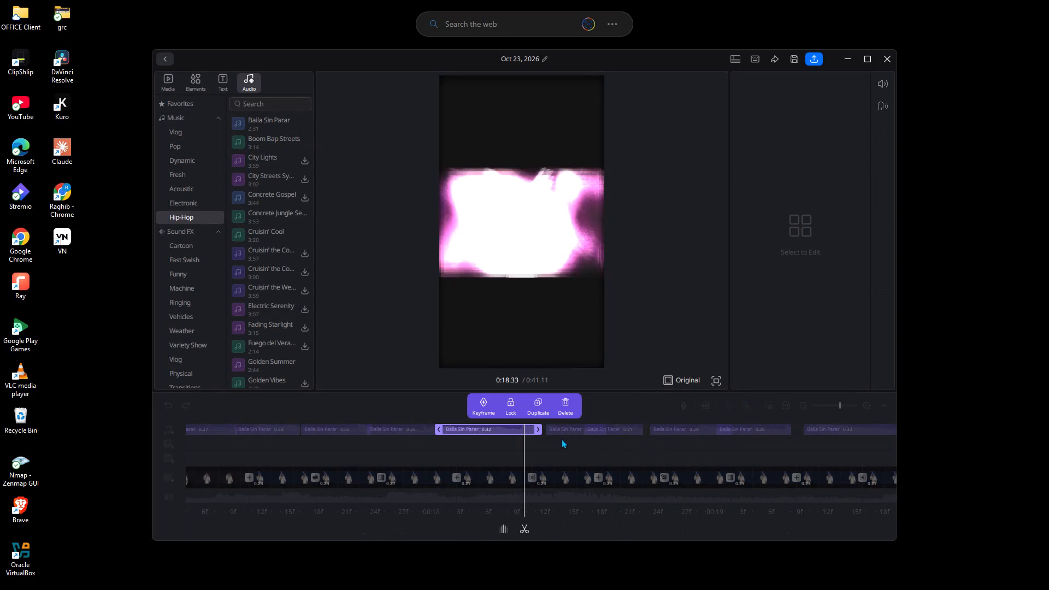
drag(538, 428, 573, 430)
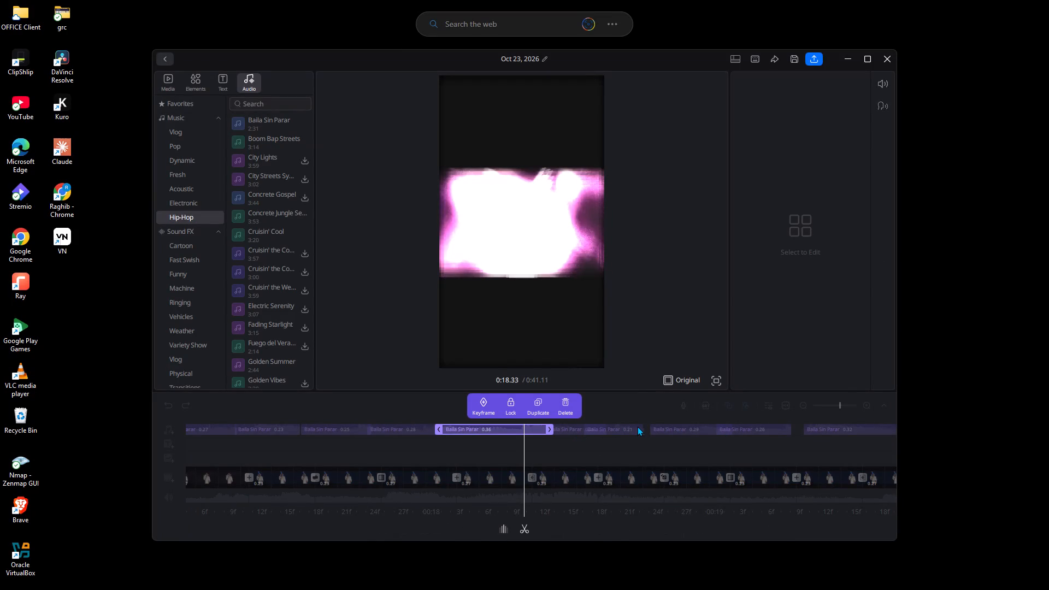
click(636, 426)
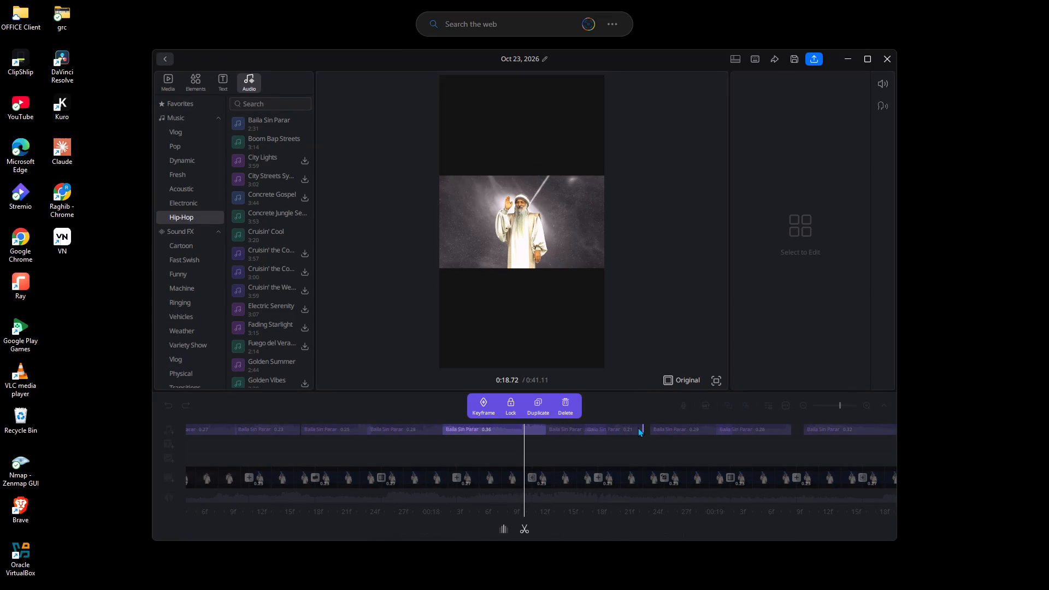
click(635, 426)
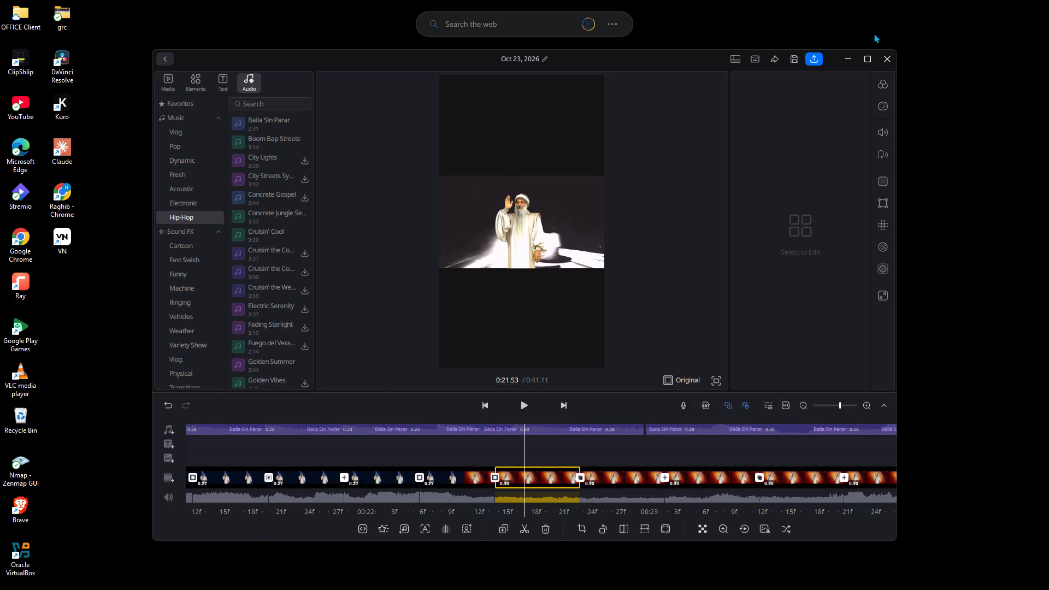
Minimise the video editor and launch Kuro from the desktop.
click(850, 54)
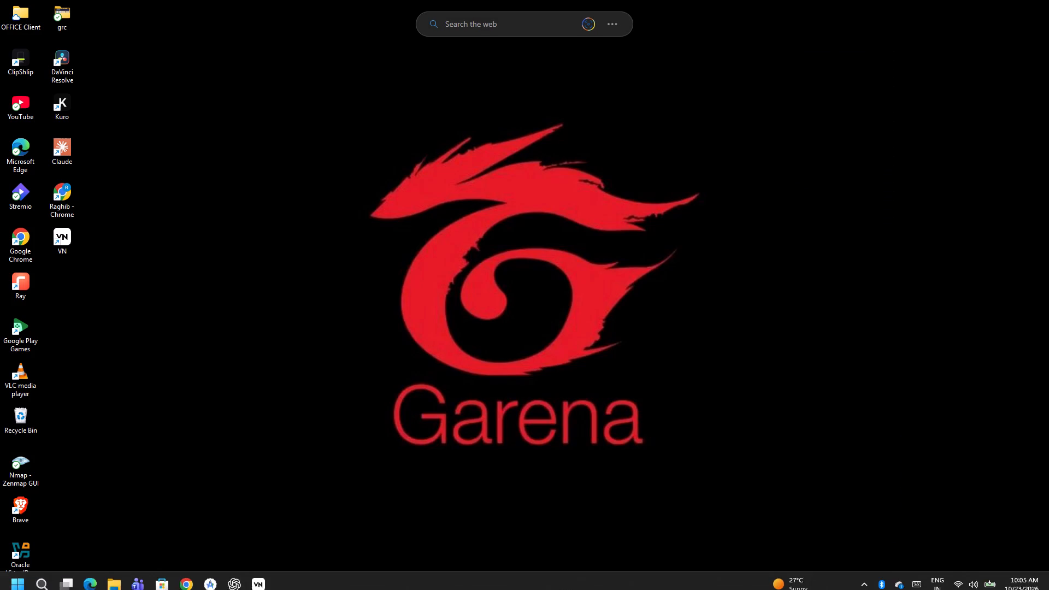
double_click(57, 111)
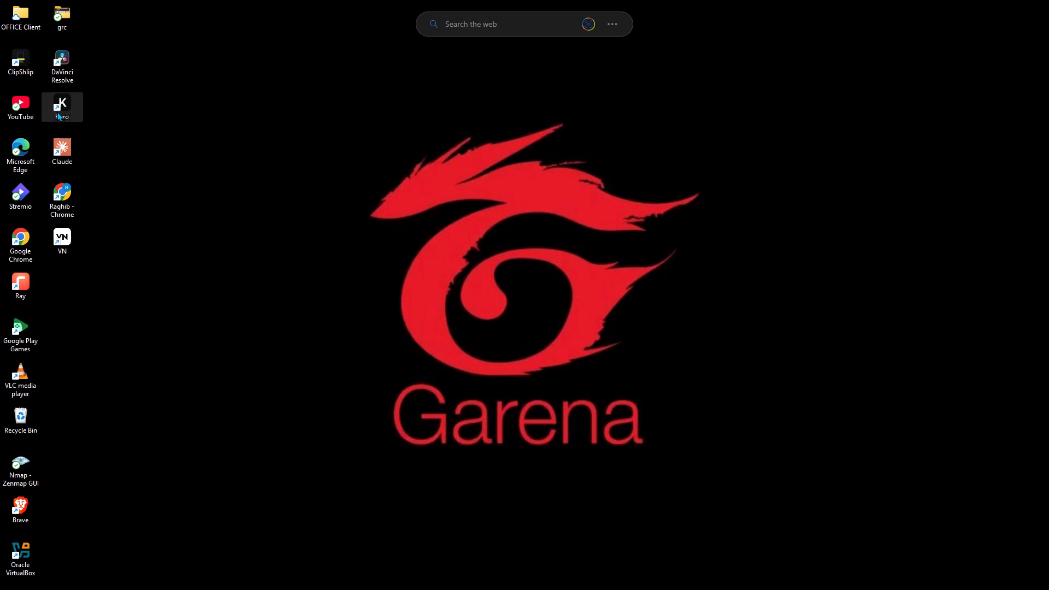